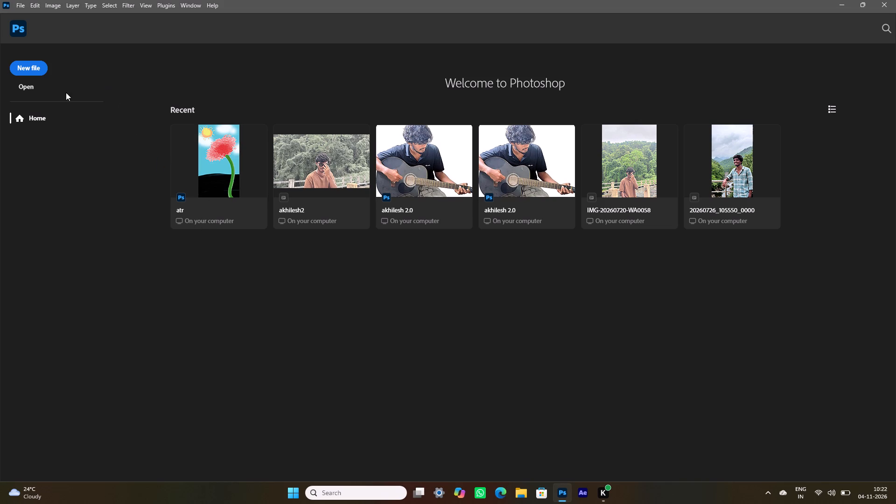
Open the atr PSD file from the Pictures folder.
click(33, 81)
double_click(188, 160)
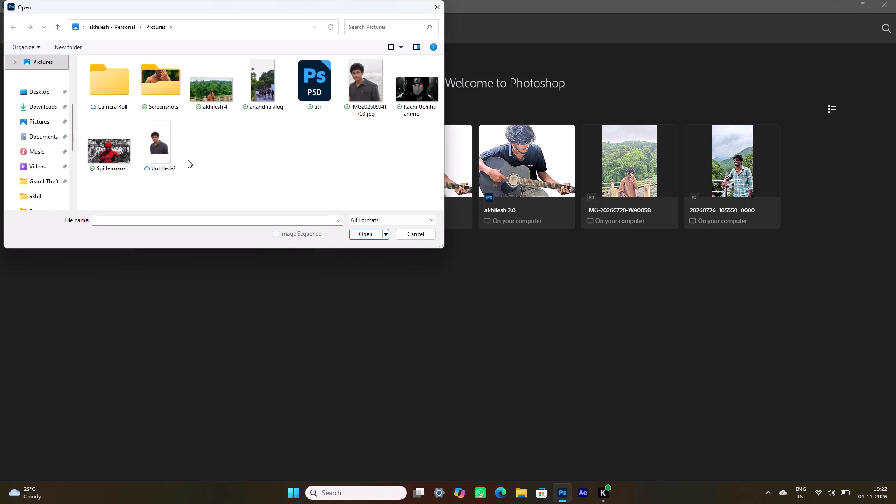
double_click(319, 85)
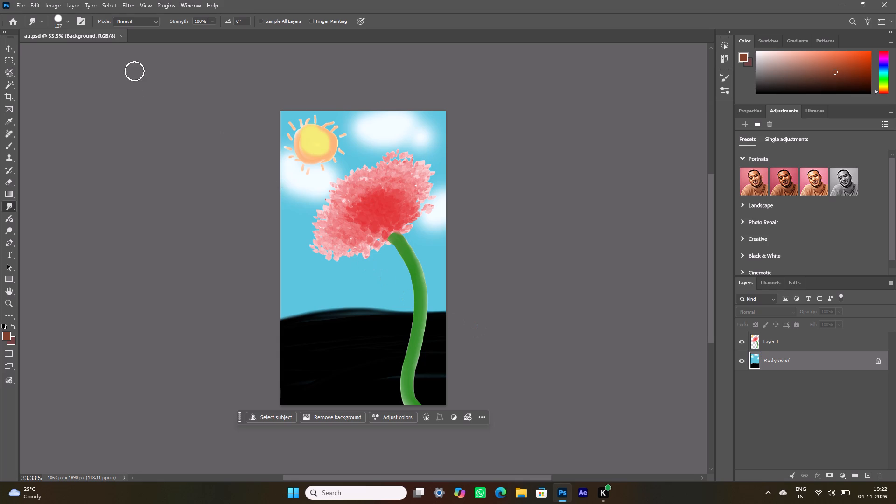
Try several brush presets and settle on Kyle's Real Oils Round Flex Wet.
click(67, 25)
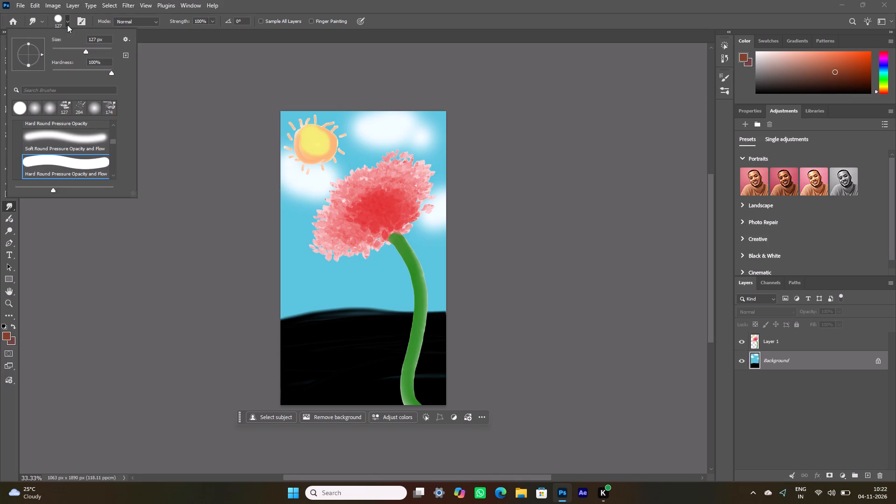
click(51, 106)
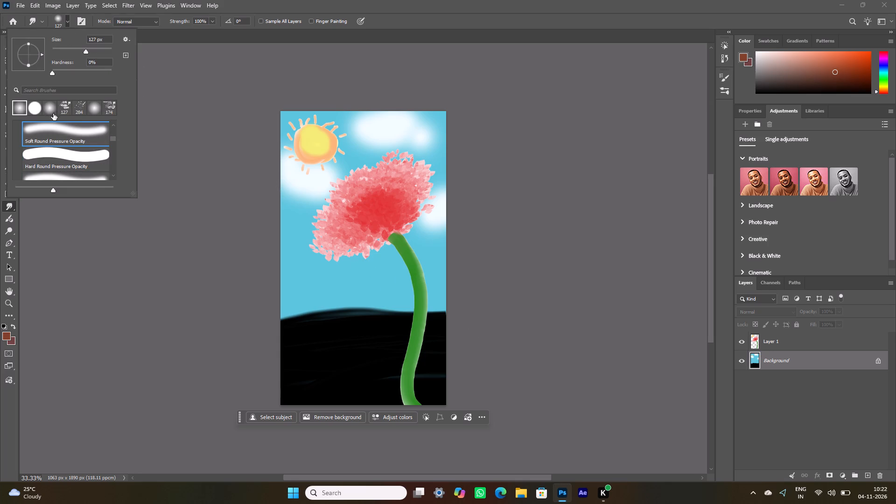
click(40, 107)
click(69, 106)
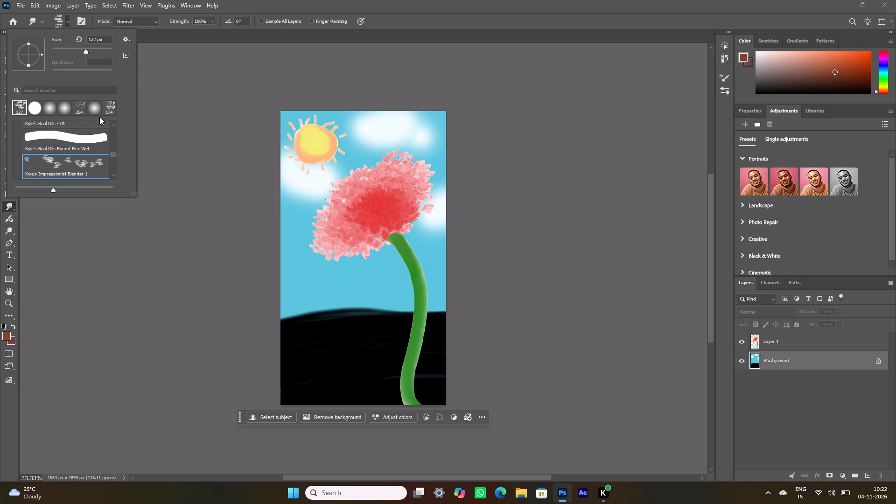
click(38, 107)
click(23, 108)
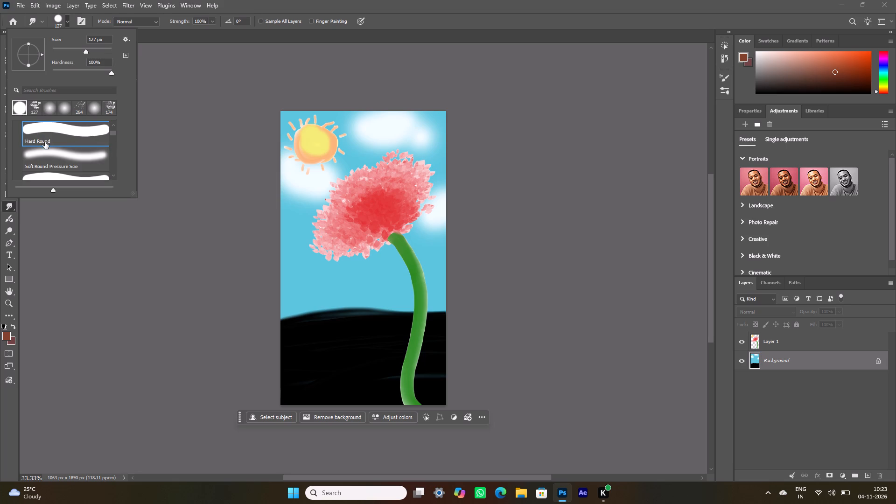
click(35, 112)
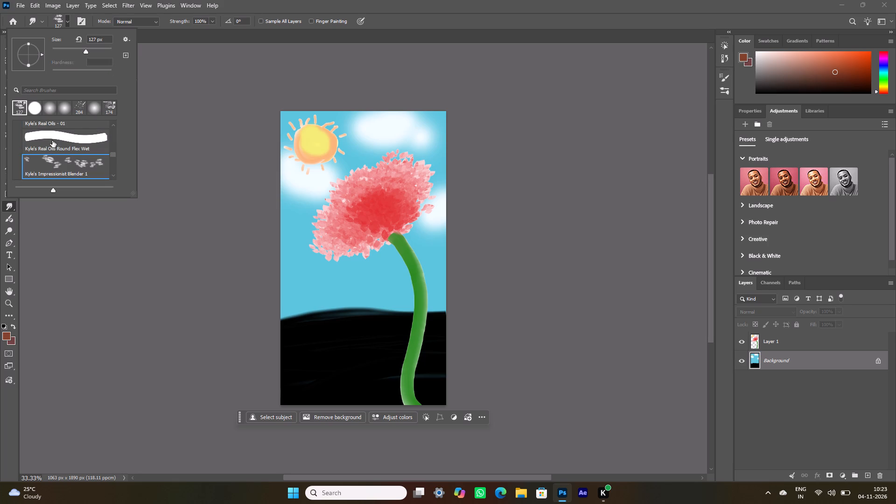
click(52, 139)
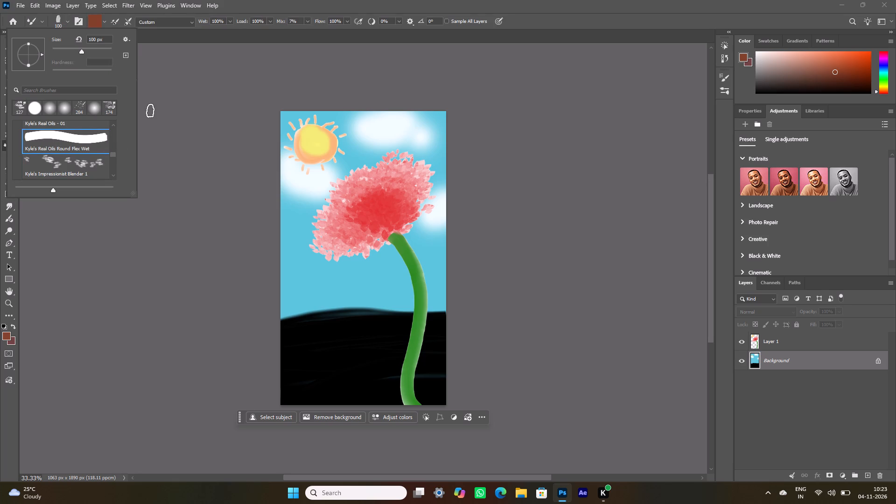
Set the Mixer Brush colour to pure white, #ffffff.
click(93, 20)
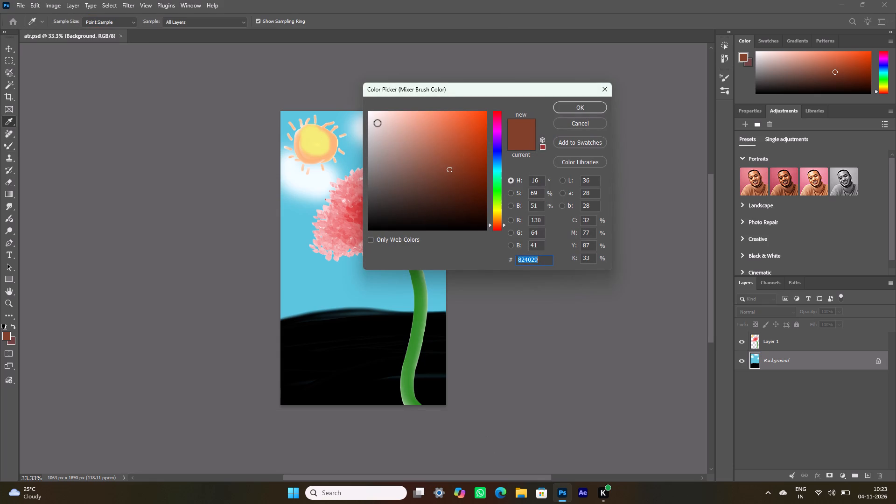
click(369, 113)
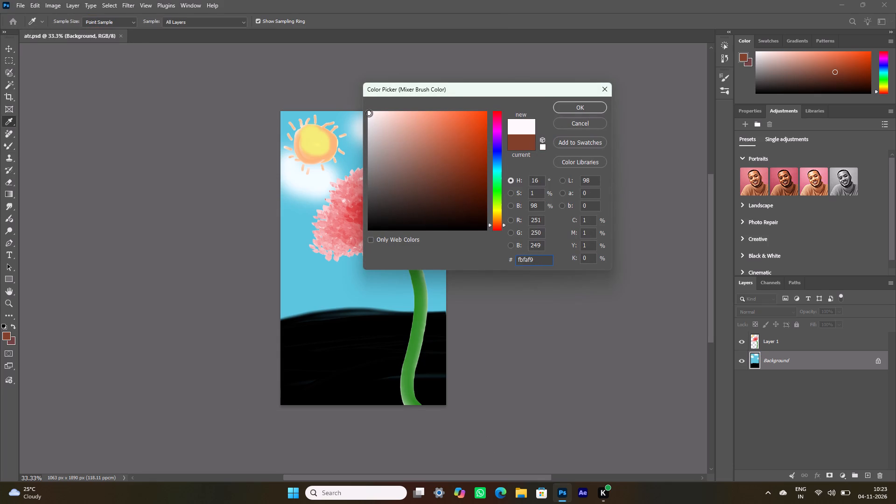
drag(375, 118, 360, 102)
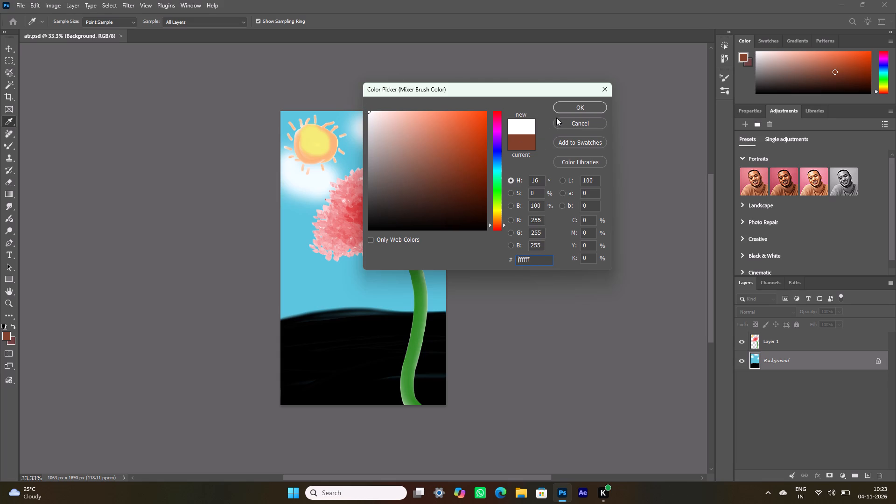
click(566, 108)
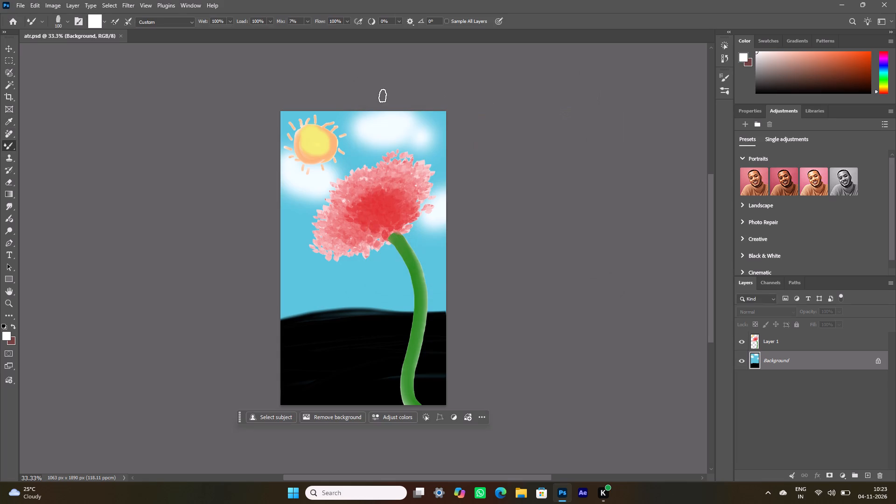
Browse the brush presets and choose KYLE Ultimate Inking Thick 'n Thin from the Wet Media Brushes.
click(67, 22)
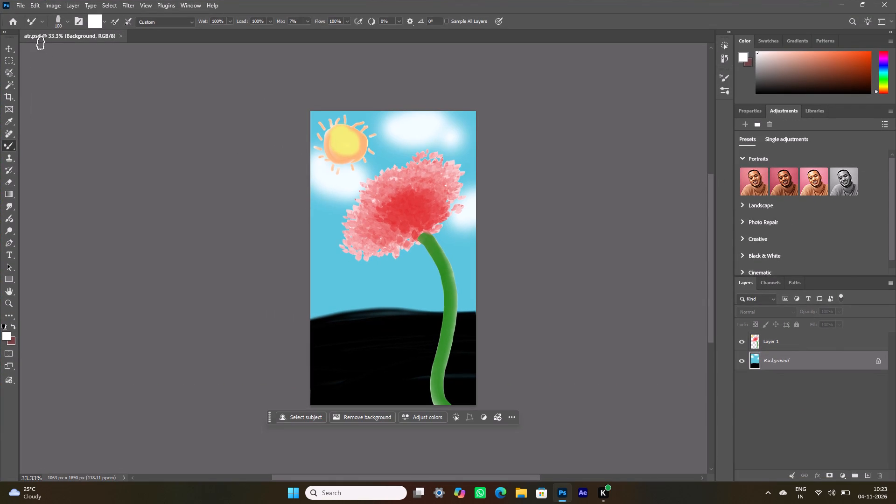
click(40, 30)
click(65, 21)
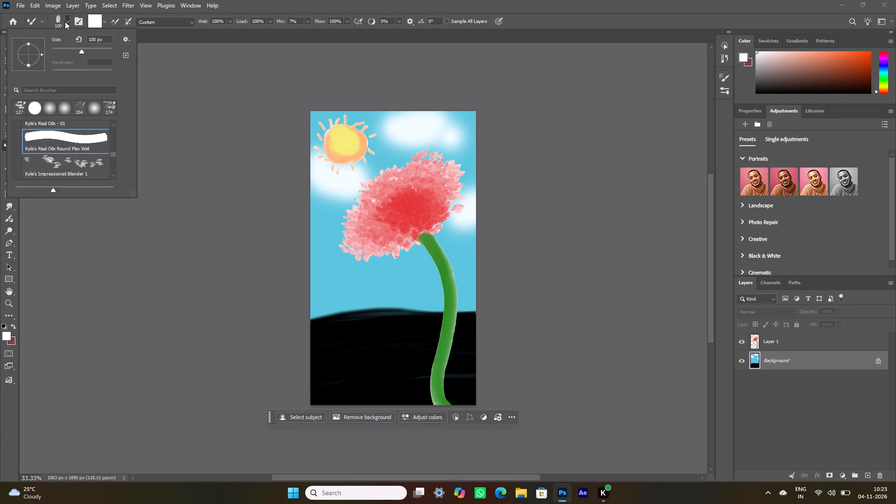
scroll(62, 142, down, 5)
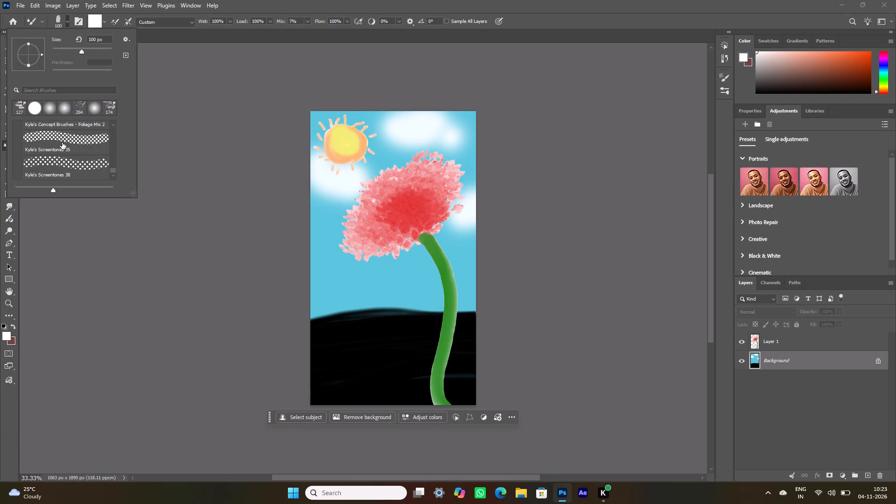
scroll(62, 142, down, 3)
scroll(62, 142, up, 9)
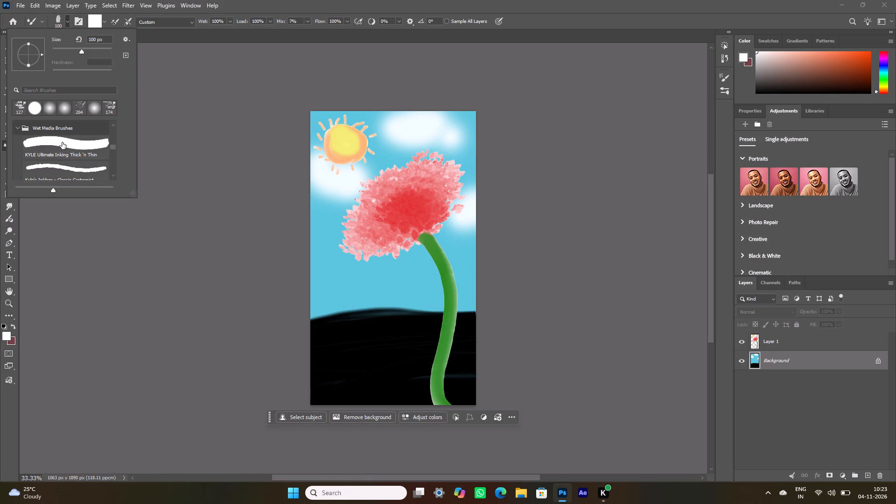
scroll(62, 142, up, 1)
click(62, 142)
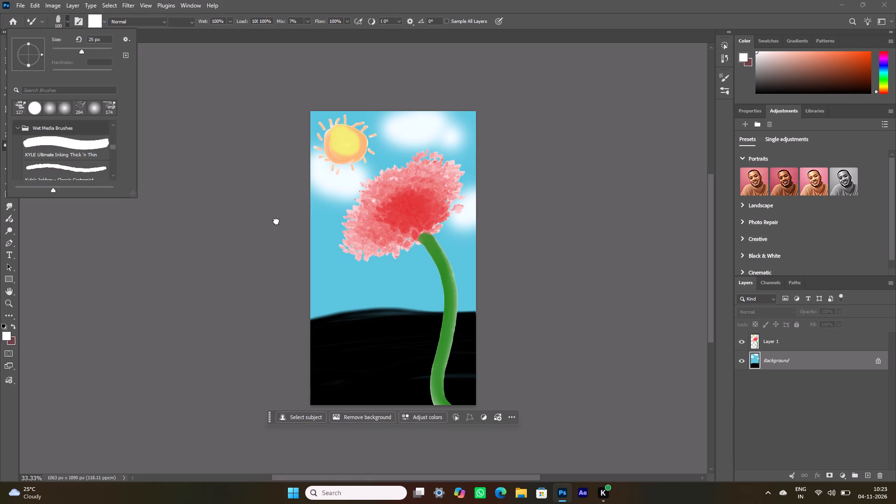
ctrl+scroll(380, 211, up, 1)
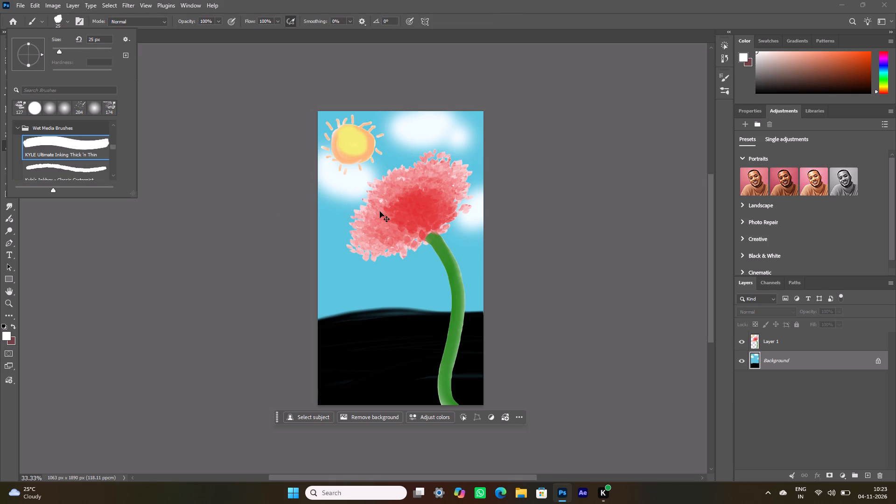
click(169, 254)
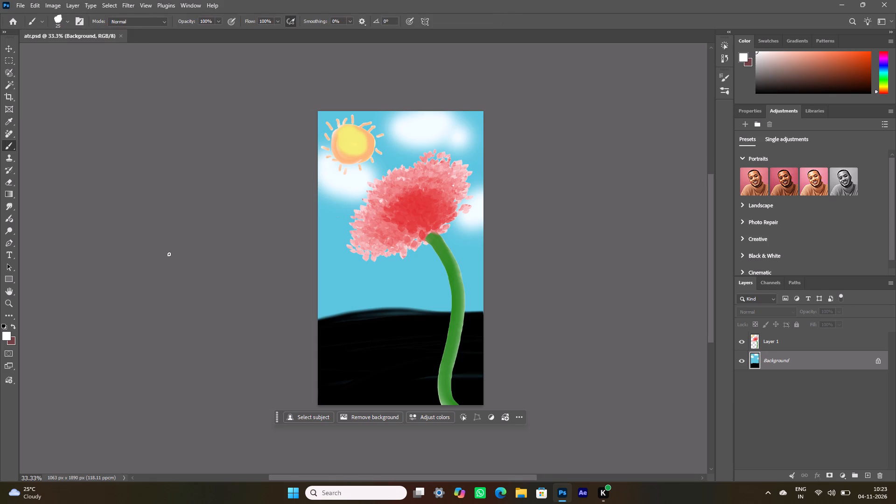
Activate the Brush tool and set the foreground colour to black for painting in the sky.
click(3, 306)
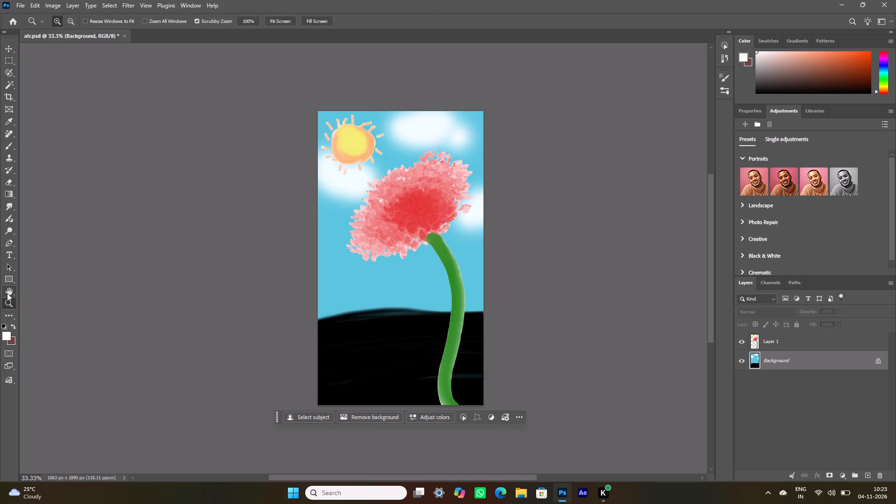
click(401, 202)
click(401, 202)
click(401, 202)
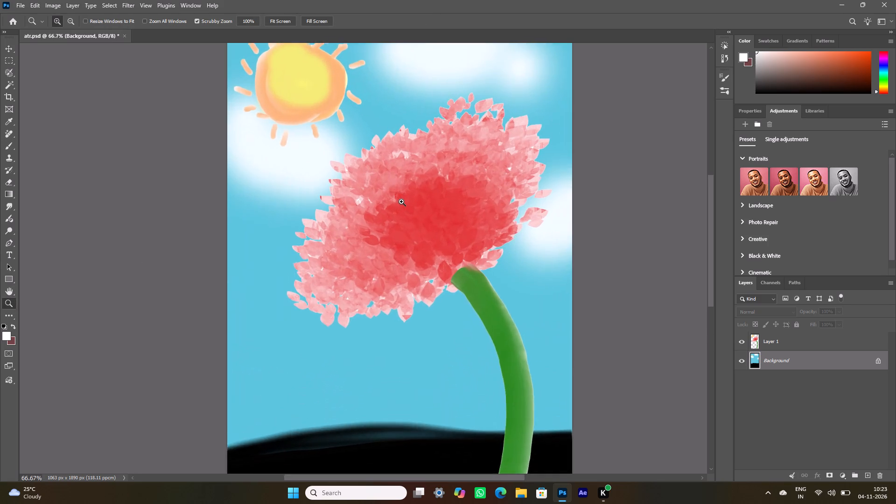
scroll(401, 202, up, 3)
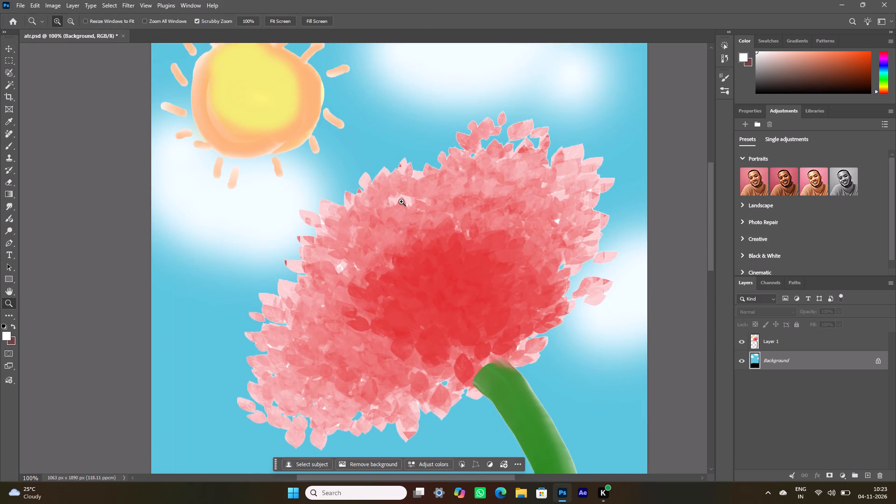
scroll(401, 202, up, 4)
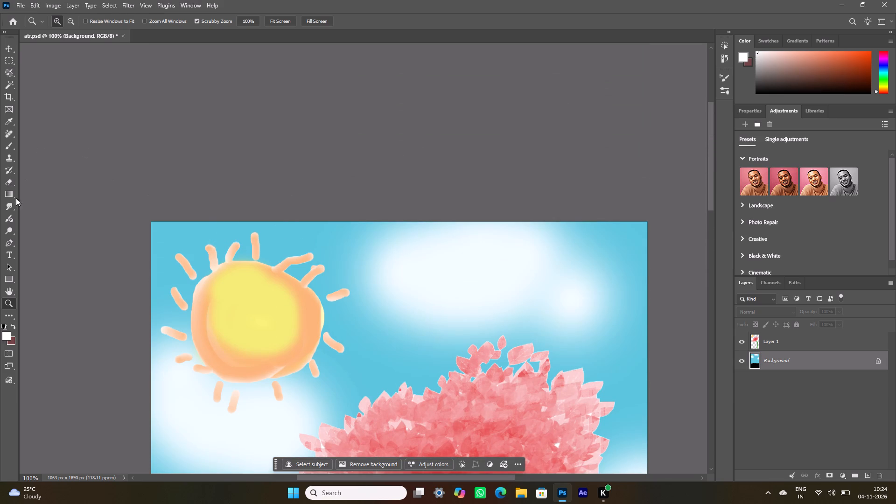
click(6, 146)
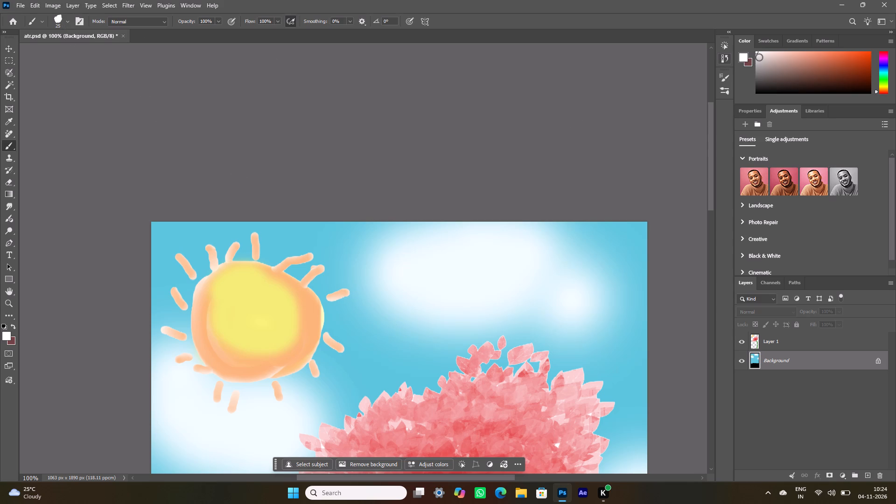
drag(758, 55, 761, 105)
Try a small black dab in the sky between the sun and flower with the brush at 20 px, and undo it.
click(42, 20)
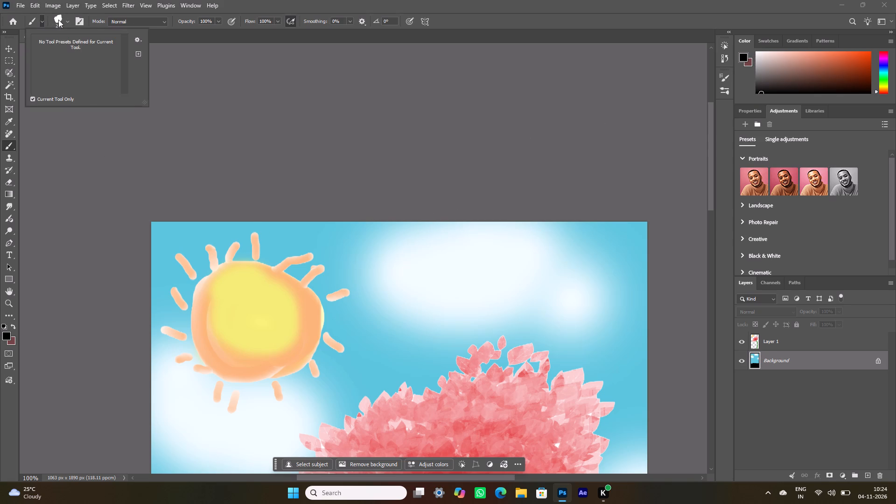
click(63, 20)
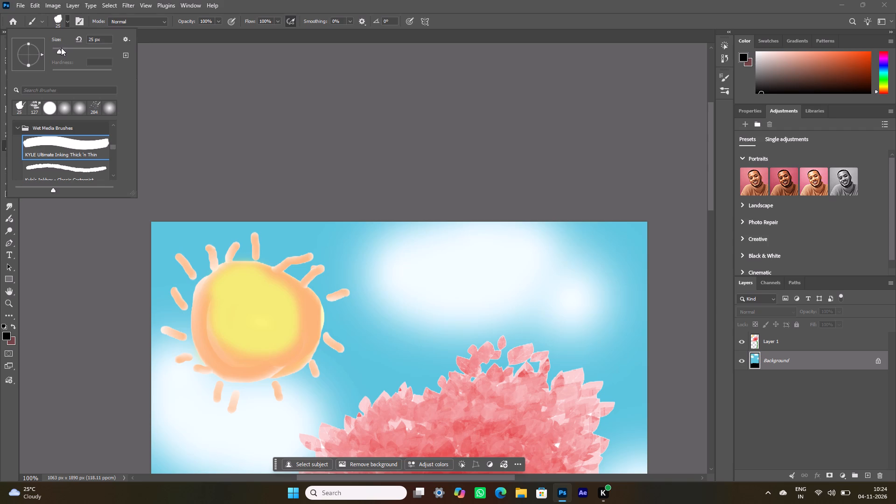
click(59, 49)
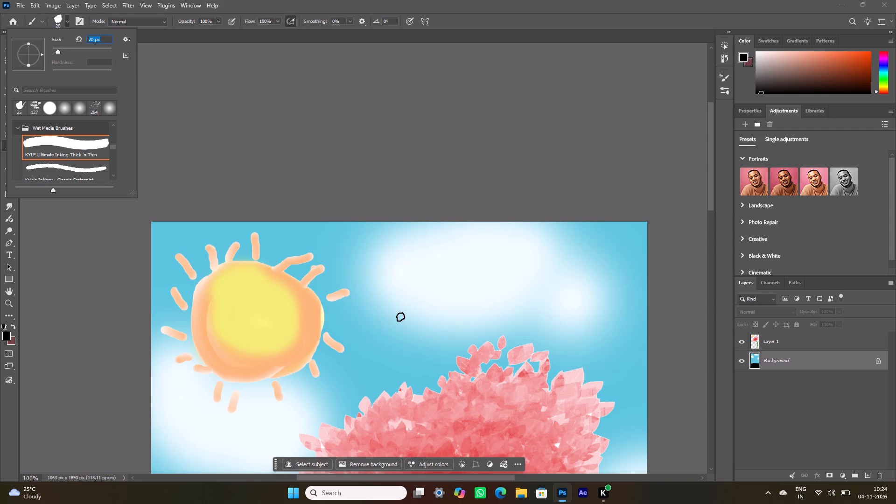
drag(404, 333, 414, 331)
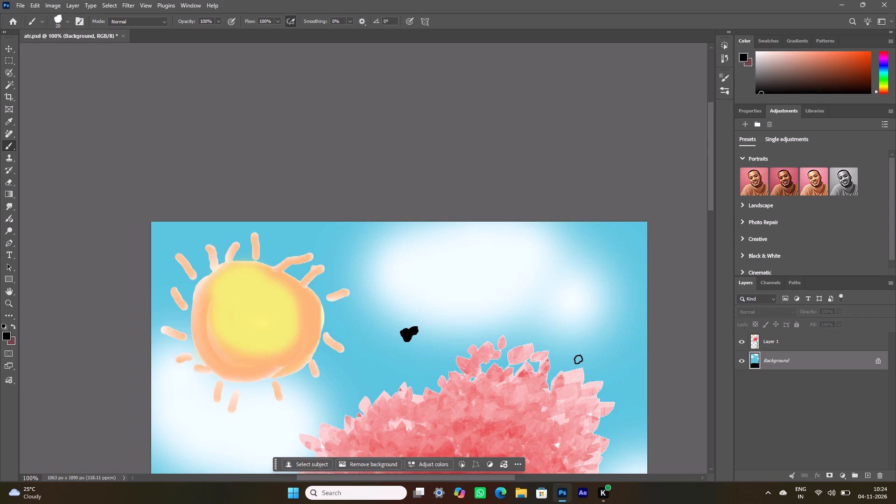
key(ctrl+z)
Draw a small black V-shaped mark with the Pencil tool in the sky just above the flower.
right_click(14, 149)
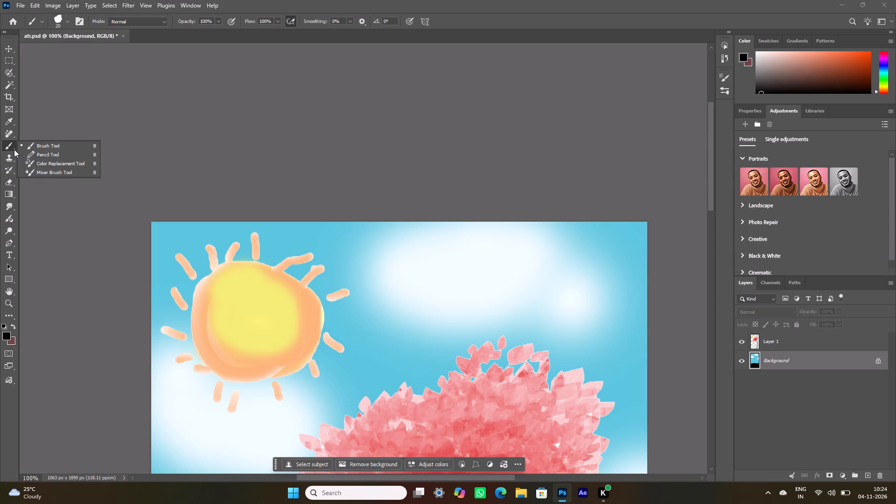
click(24, 156)
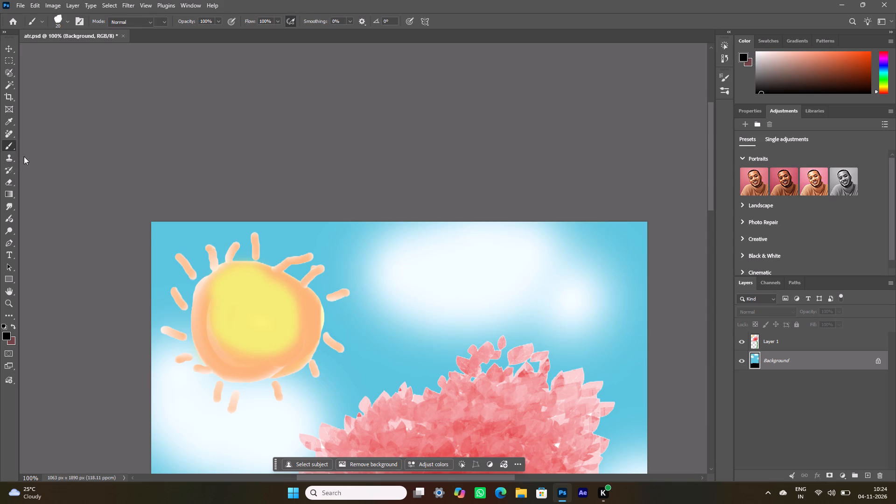
drag(414, 321, 423, 319)
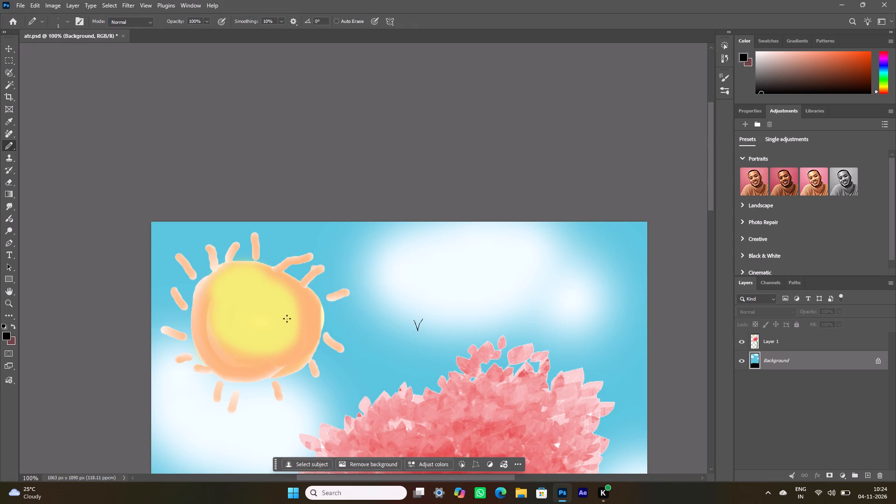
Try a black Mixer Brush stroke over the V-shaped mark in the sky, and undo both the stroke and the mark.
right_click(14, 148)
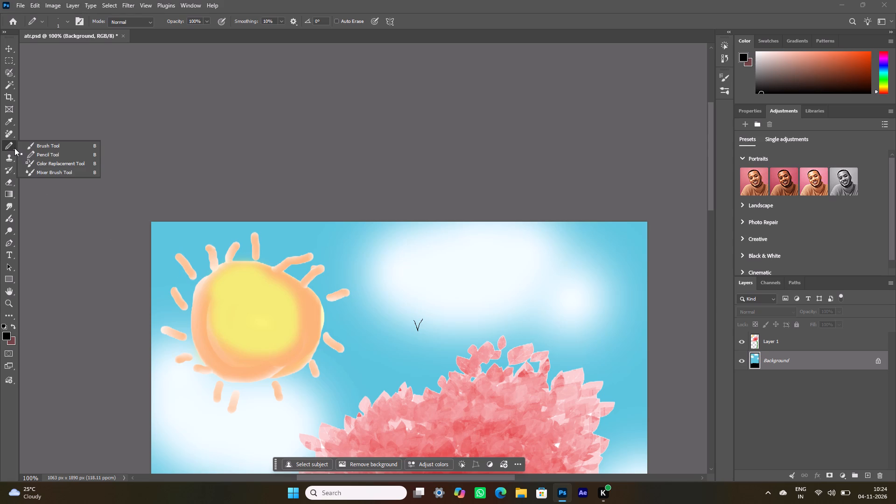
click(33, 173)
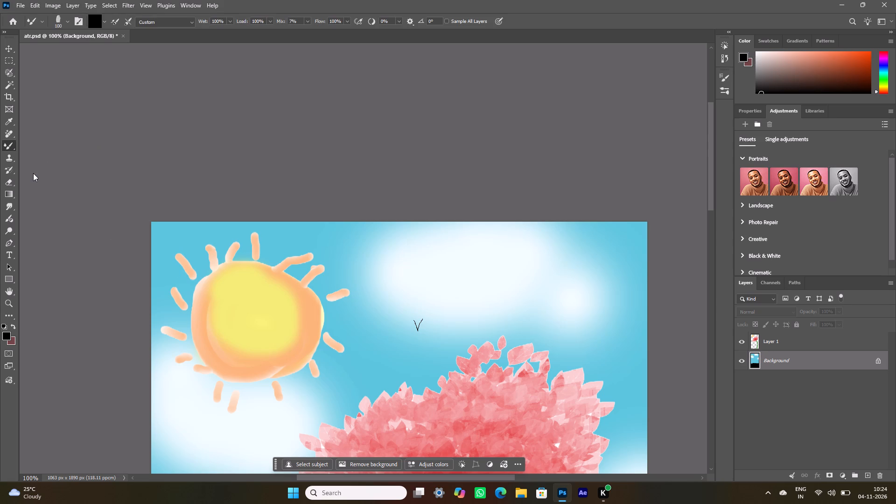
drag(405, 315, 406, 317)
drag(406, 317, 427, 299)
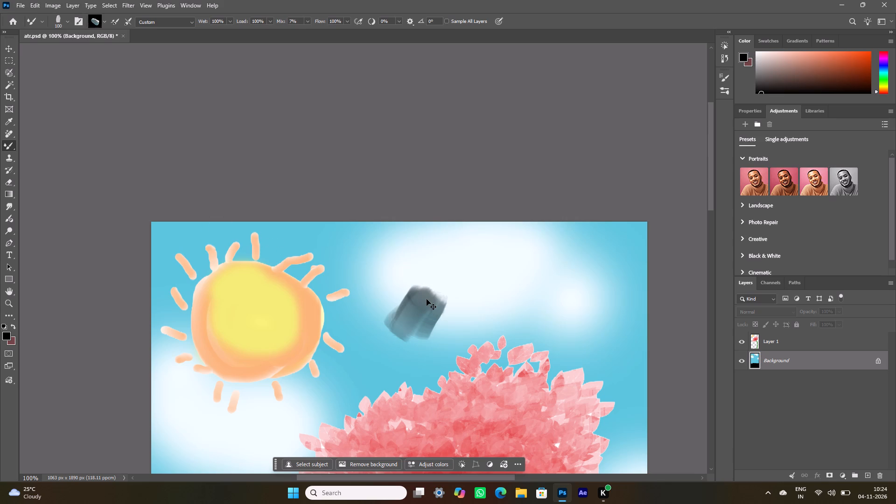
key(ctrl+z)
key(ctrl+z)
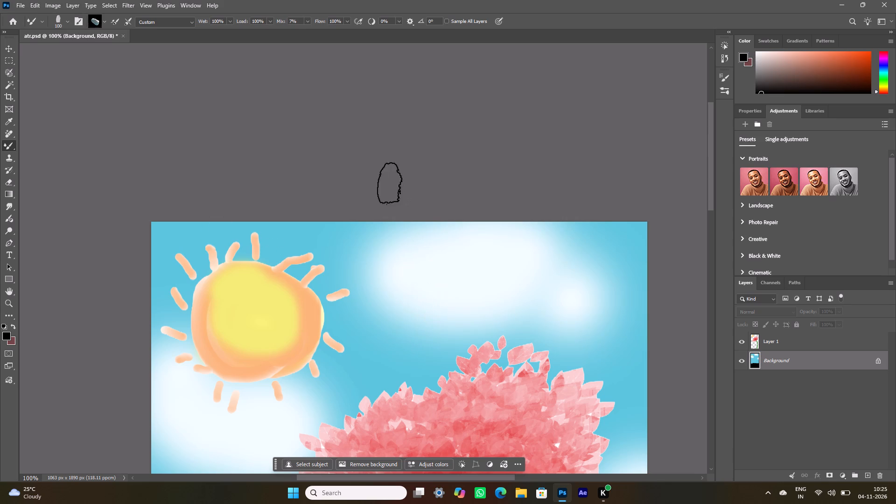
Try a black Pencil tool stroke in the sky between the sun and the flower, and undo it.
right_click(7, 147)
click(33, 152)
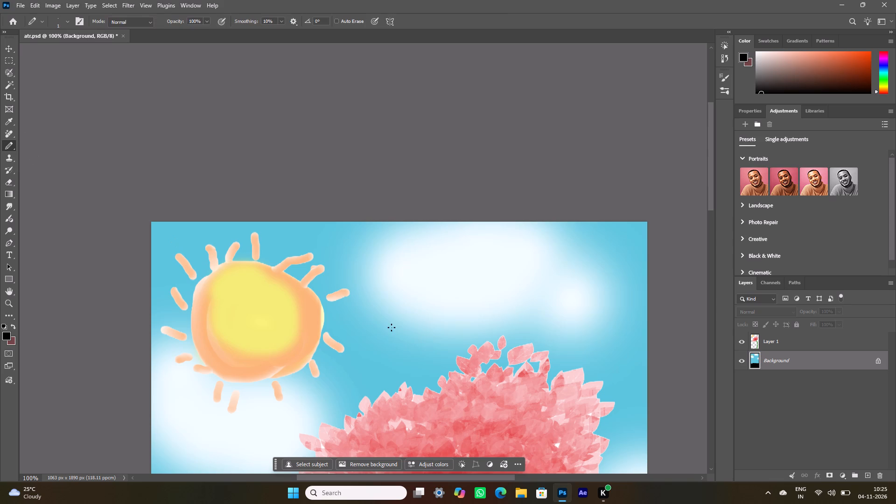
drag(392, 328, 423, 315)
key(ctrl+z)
Draw a small black V-shaped mark in the sky just above the flower, using the Brush tool with Hard Round at 3 px.
right_click(12, 144)
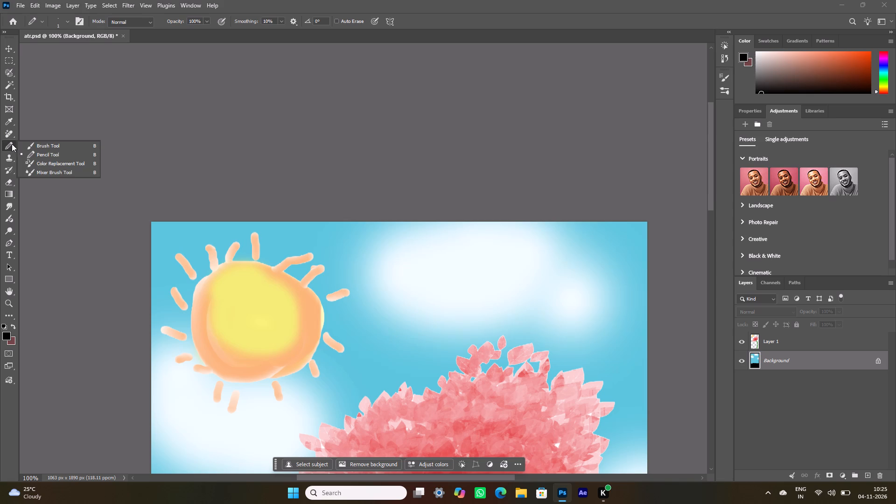
click(33, 144)
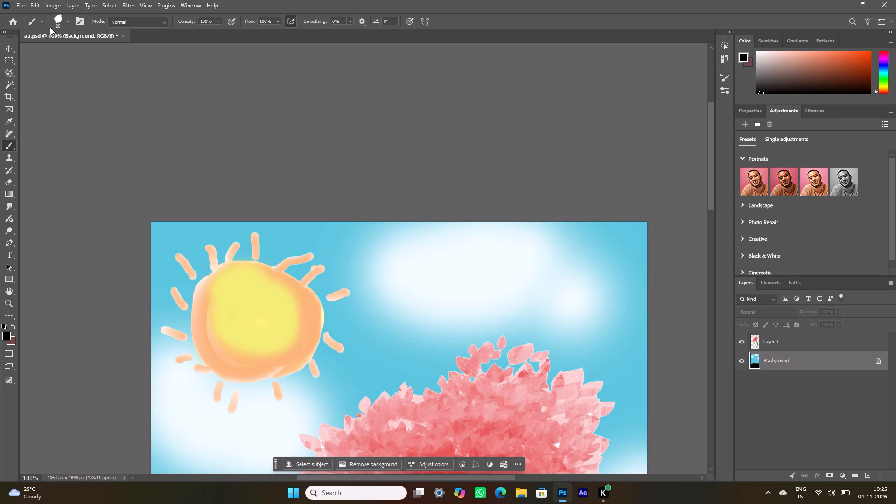
click(64, 22)
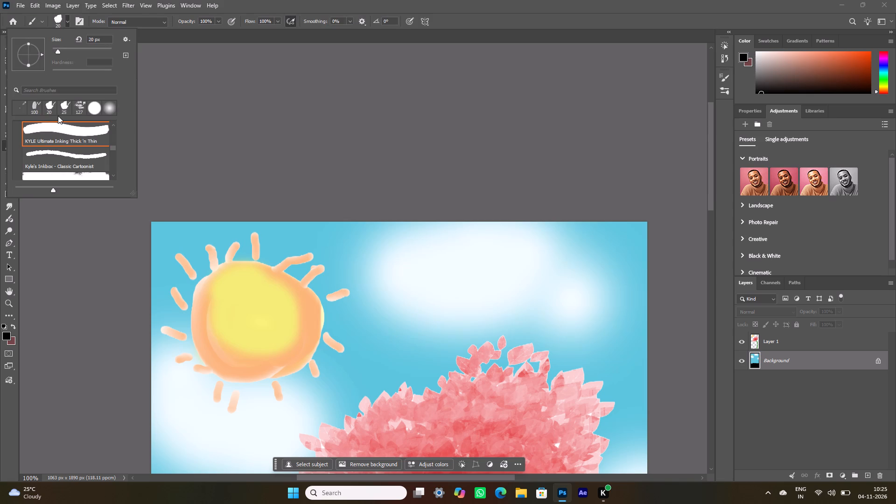
click(92, 105)
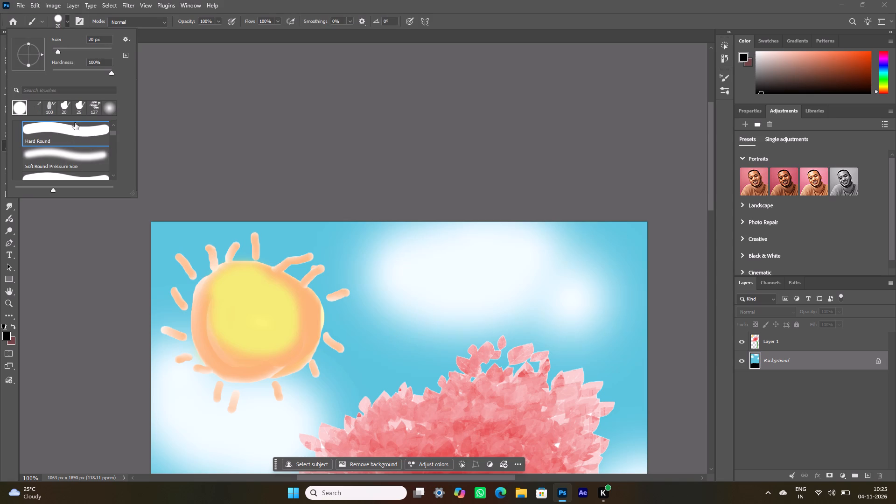
click(75, 123)
click(53, 47)
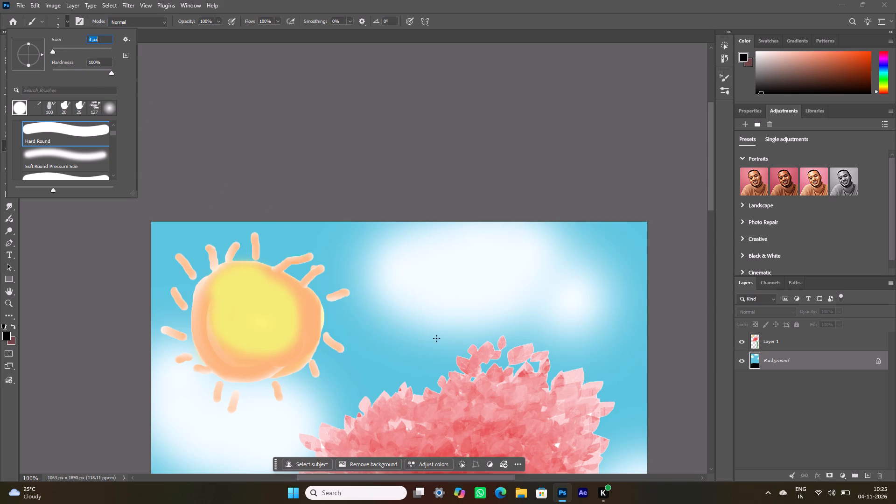
drag(425, 330, 427, 335)
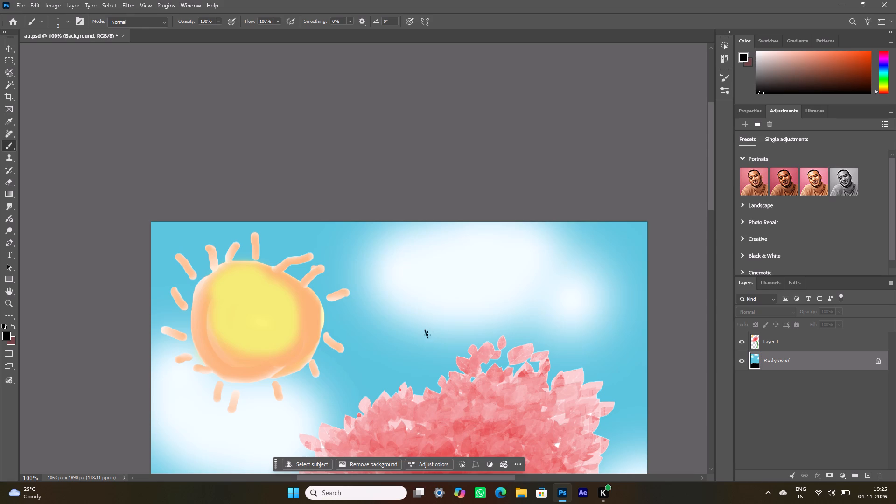
drag(427, 335, 432, 329)
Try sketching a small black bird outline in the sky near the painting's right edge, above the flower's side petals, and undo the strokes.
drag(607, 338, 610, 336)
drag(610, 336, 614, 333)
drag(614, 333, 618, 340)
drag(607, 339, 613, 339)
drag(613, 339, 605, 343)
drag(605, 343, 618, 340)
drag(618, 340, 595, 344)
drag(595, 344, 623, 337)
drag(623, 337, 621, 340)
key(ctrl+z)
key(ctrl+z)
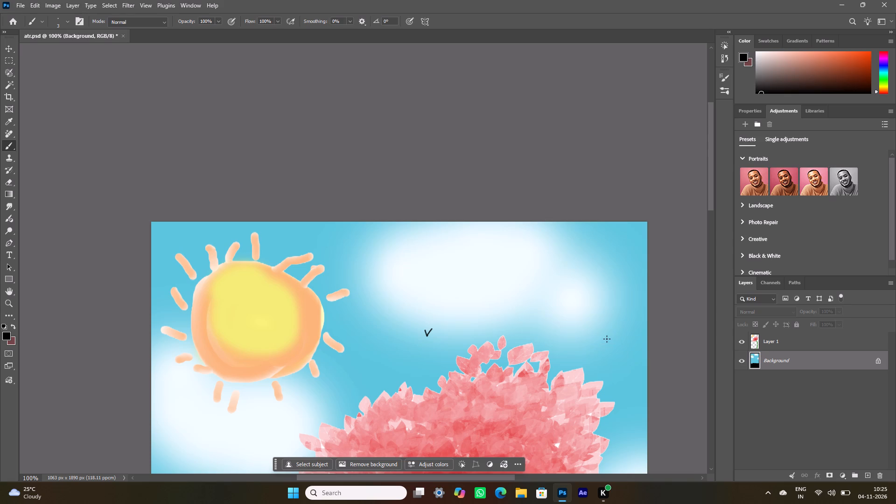
Draw a small bird with wings and legs in the sky near the painting's right edge and fill it in solid black.
click(607, 339)
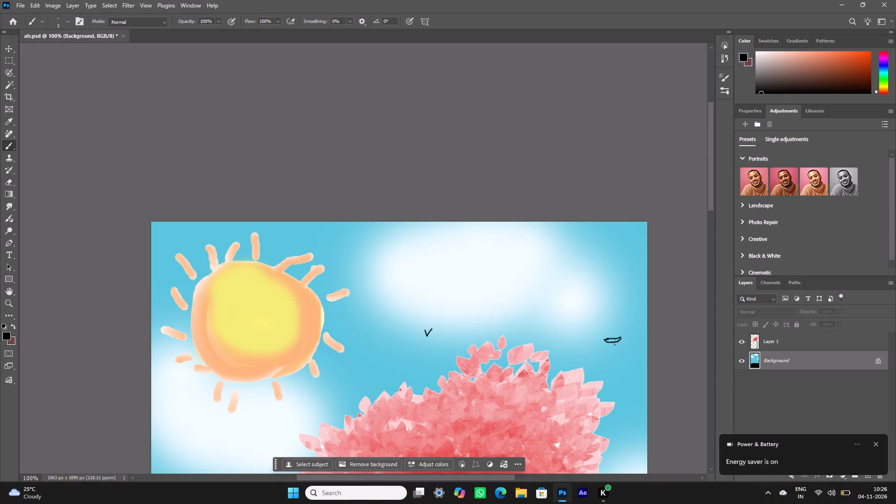
click(615, 342)
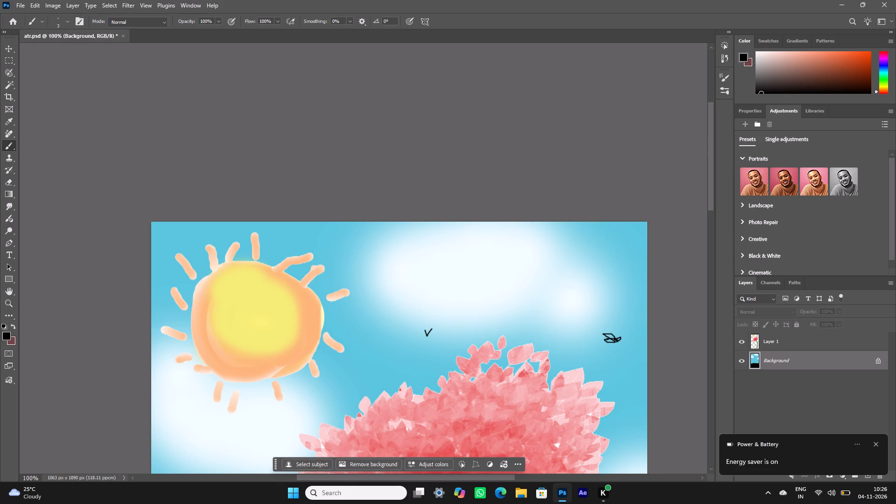
click(614, 339)
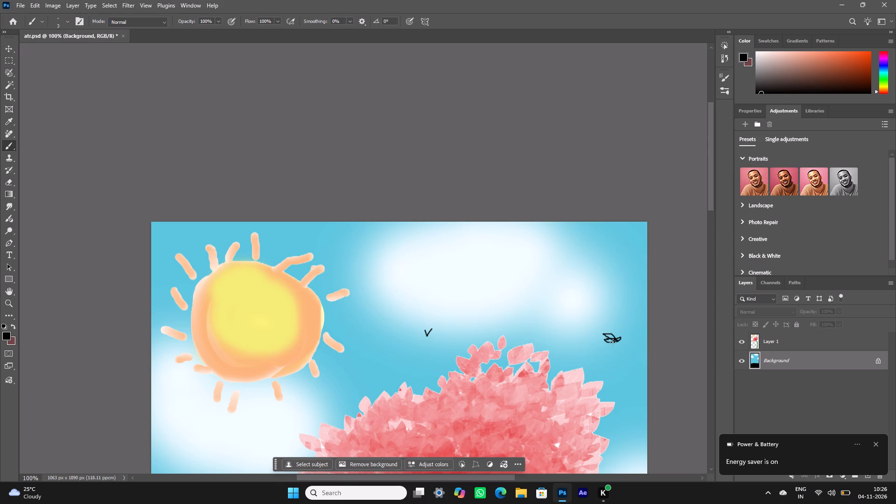
click(613, 342)
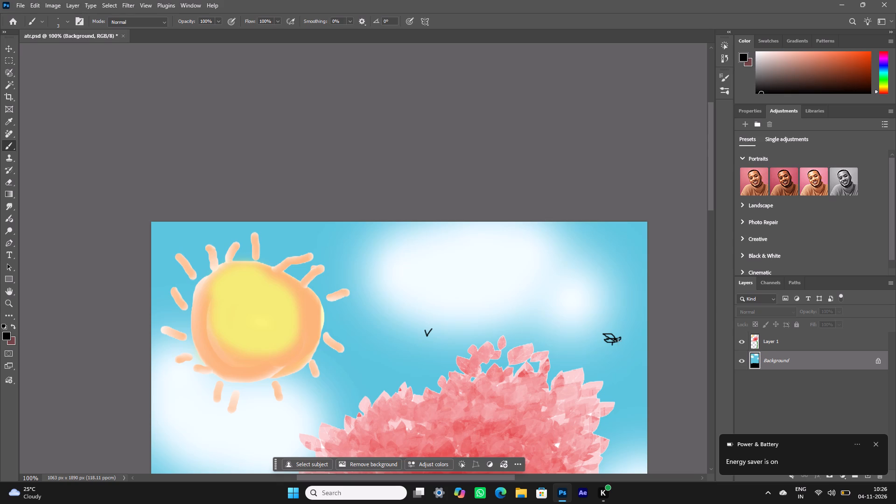
click(618, 341)
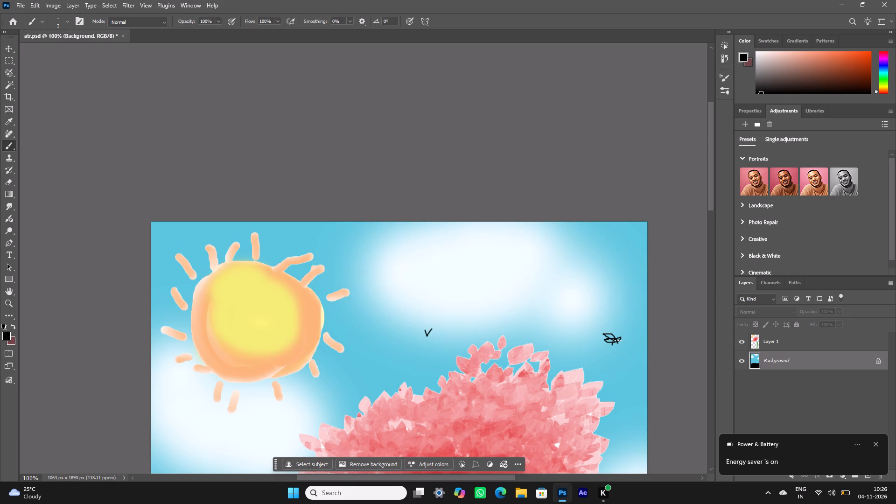
click(618, 340)
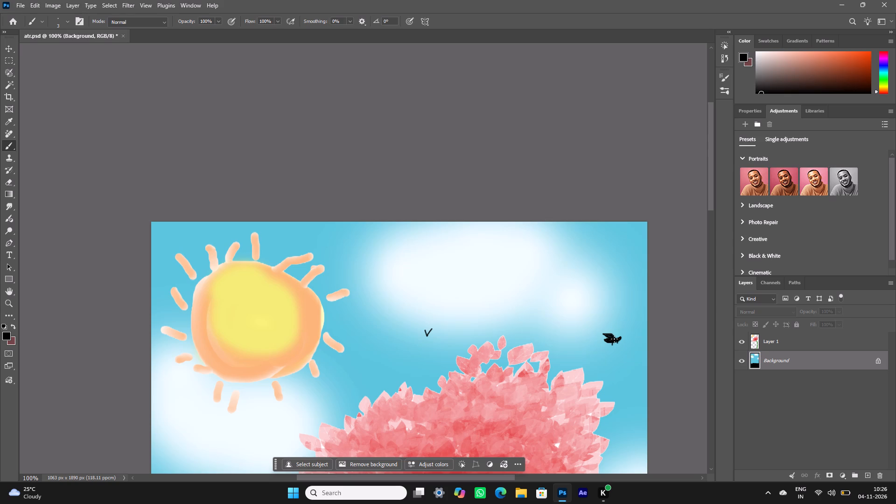
click(622, 338)
Build up the V-shaped mark in the sky above the flower into a small solid black bird with wings and legs.
click(426, 335)
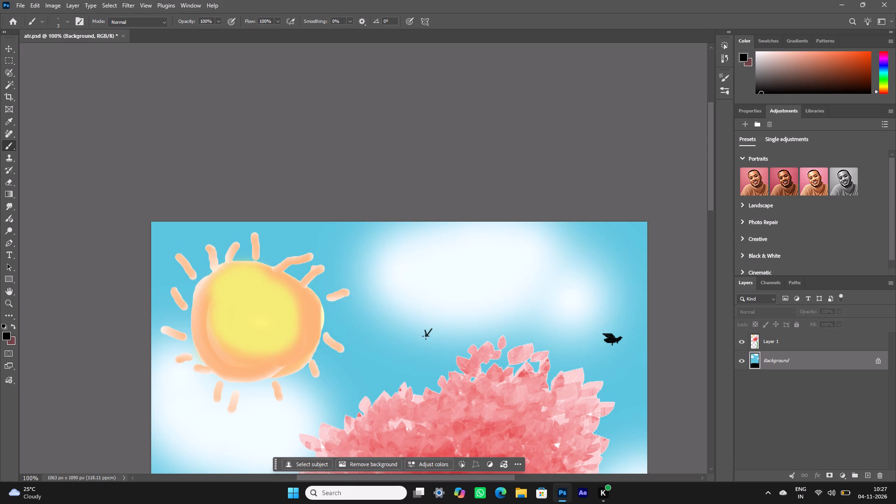
click(427, 335)
drag(424, 330, 424, 331)
drag(424, 331, 425, 330)
drag(425, 330, 433, 329)
drag(433, 329, 428, 334)
drag(428, 334, 427, 335)
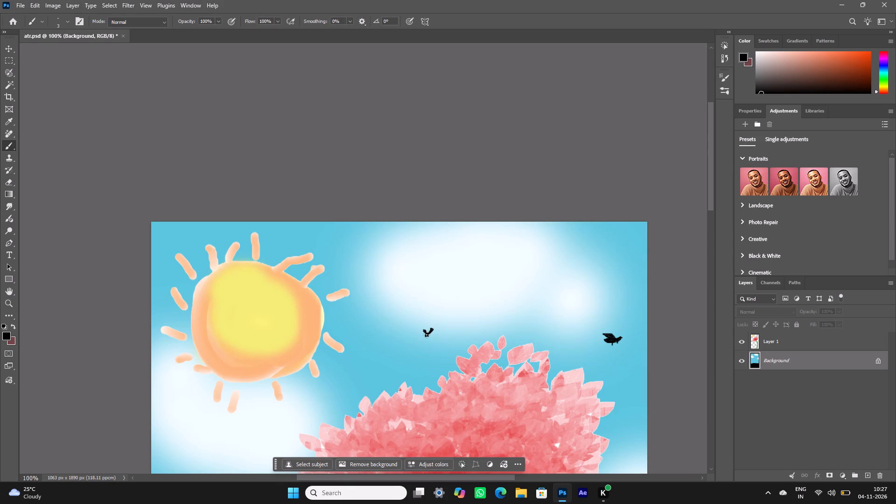
click(427, 335)
Paint a short bright green leaf stroke off the left side of the flower stem, using the Hard Round brush at 18 px.
ctrl+scroll(478, 359, down, 5)
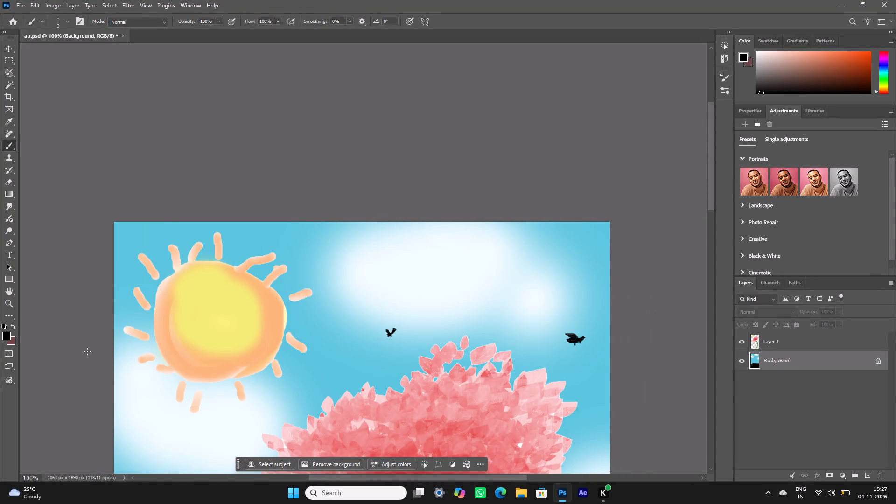
click(7, 307)
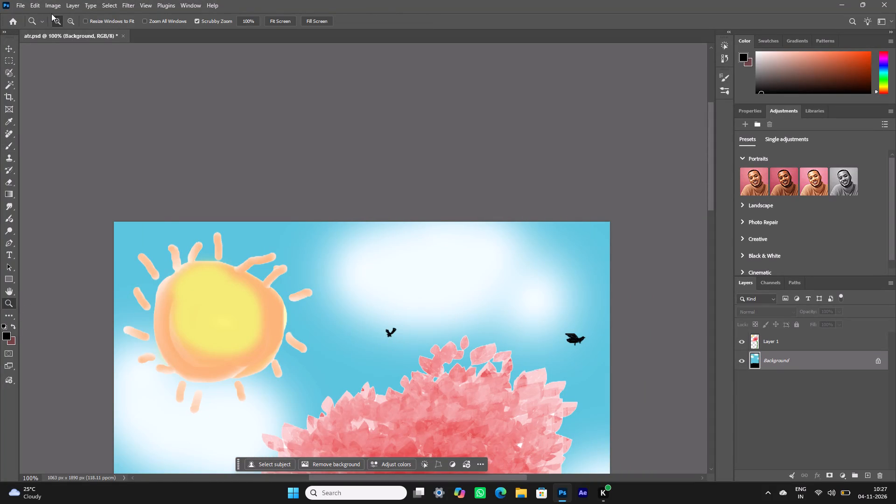
click(66, 21)
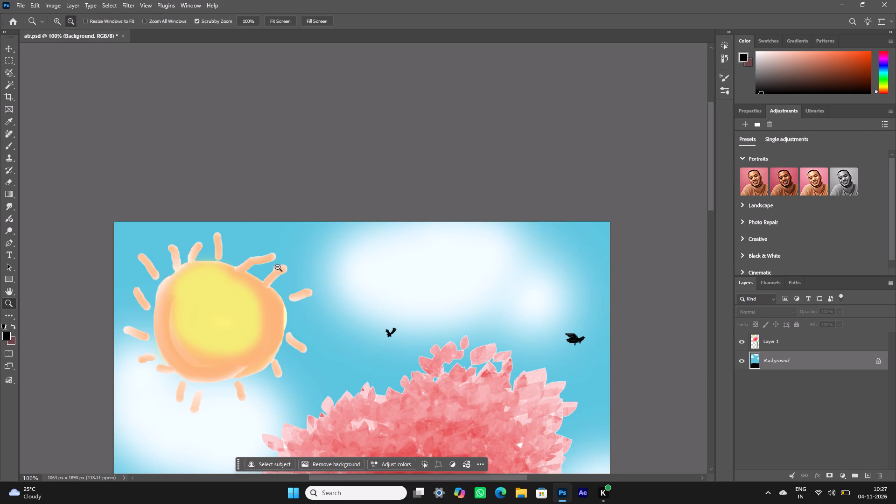
click(278, 267)
click(278, 267)
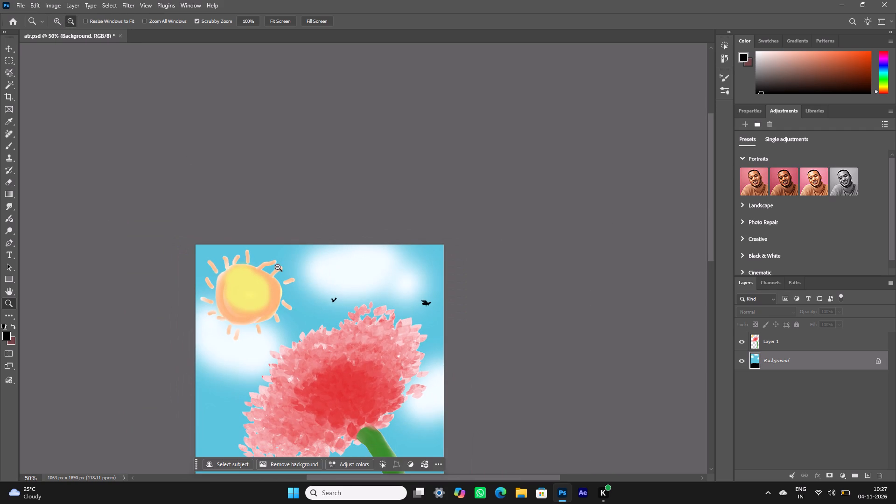
click(376, 363)
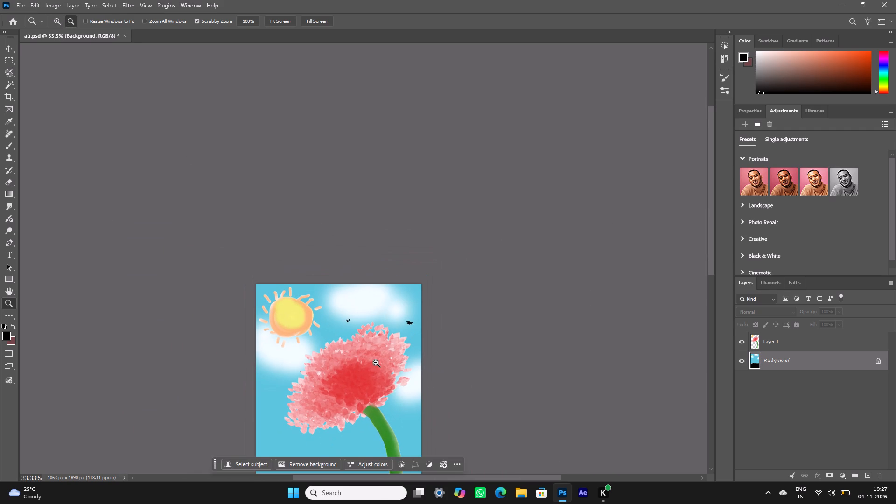
scroll(451, 387, down, 3)
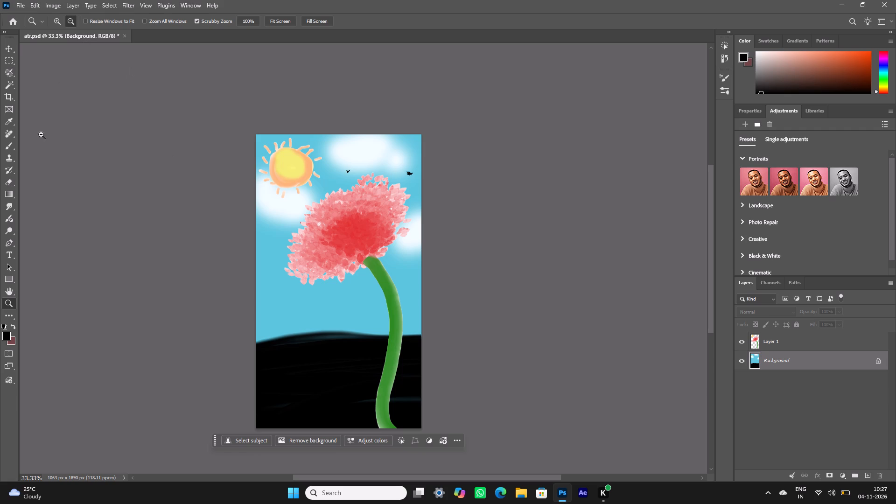
click(7, 144)
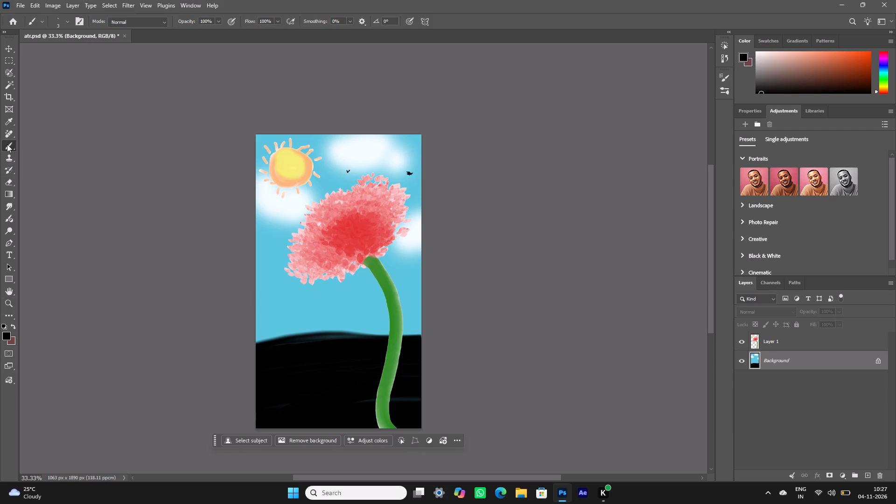
click(69, 20)
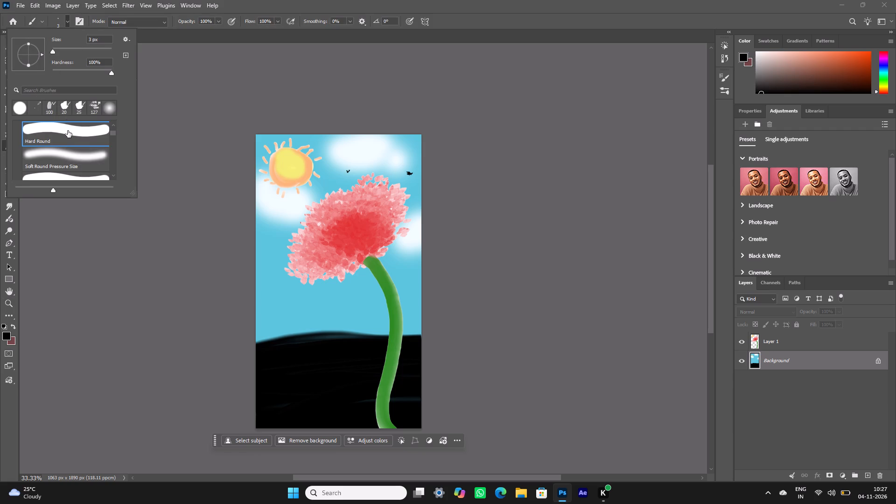
drag(68, 131, 57, 53)
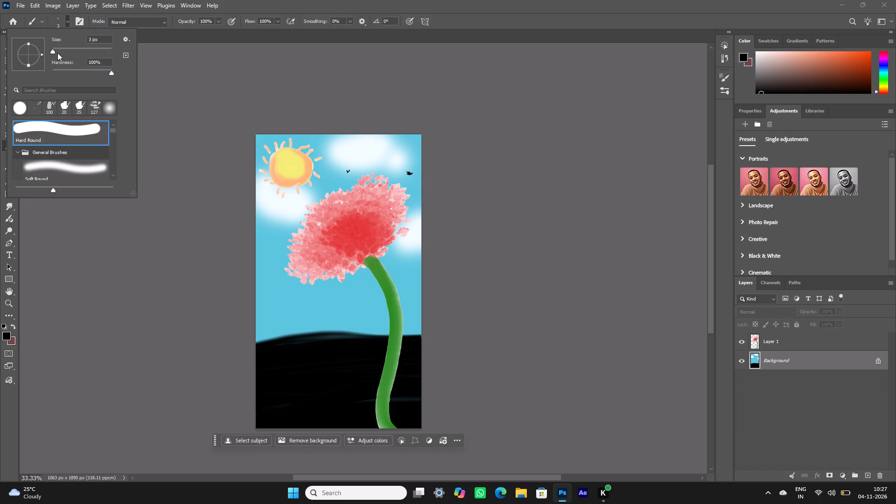
click(57, 53)
scroll(828, 85, up, 2)
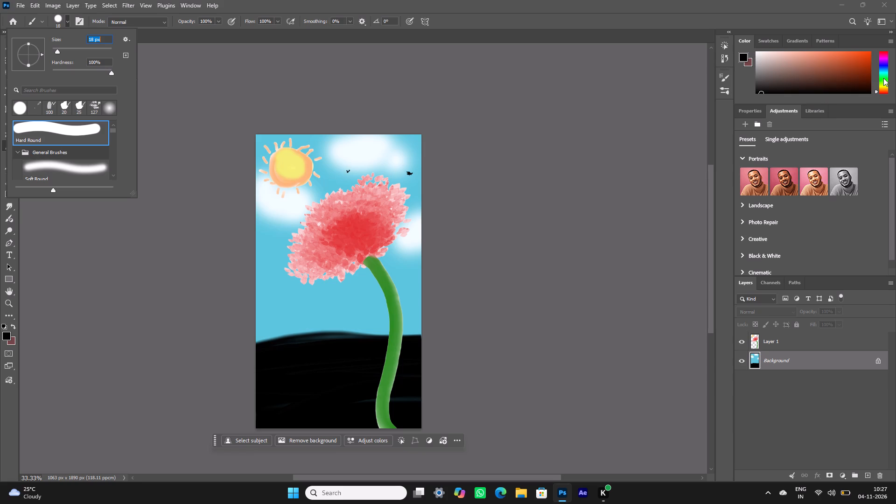
click(883, 78)
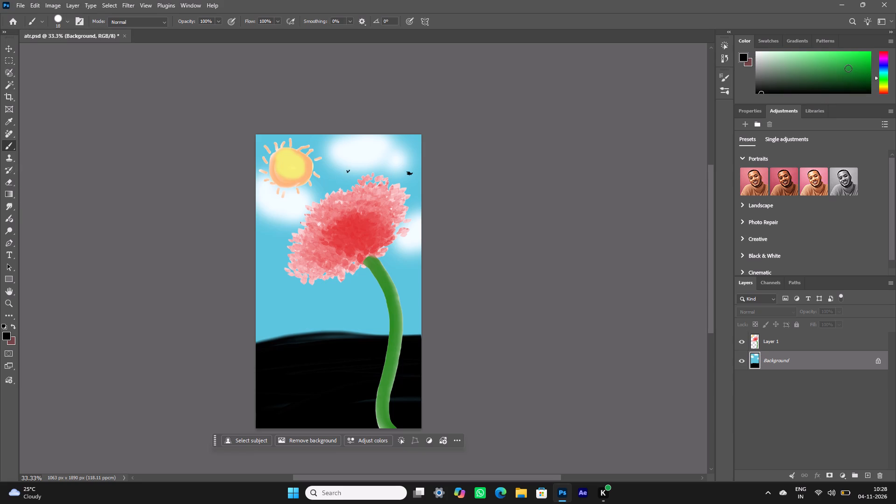
click(844, 59)
drag(389, 315, 375, 309)
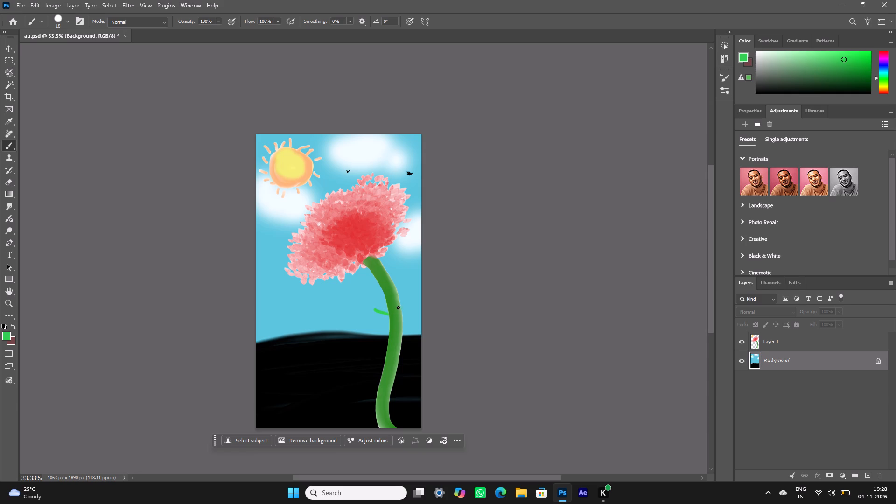
Draw a curved bright green leaf on the right side of the stem, below the flower, and fill it in.
click(395, 285)
drag(394, 287, 412, 297)
drag(412, 297, 410, 284)
drag(410, 284, 412, 294)
drag(412, 294, 405, 286)
drag(405, 286, 414, 292)
Extend the short green stroke on the left side of the stem into a full leaf and fill in its middle.
drag(390, 313, 359, 311)
drag(359, 311, 365, 308)
drag(365, 308, 370, 308)
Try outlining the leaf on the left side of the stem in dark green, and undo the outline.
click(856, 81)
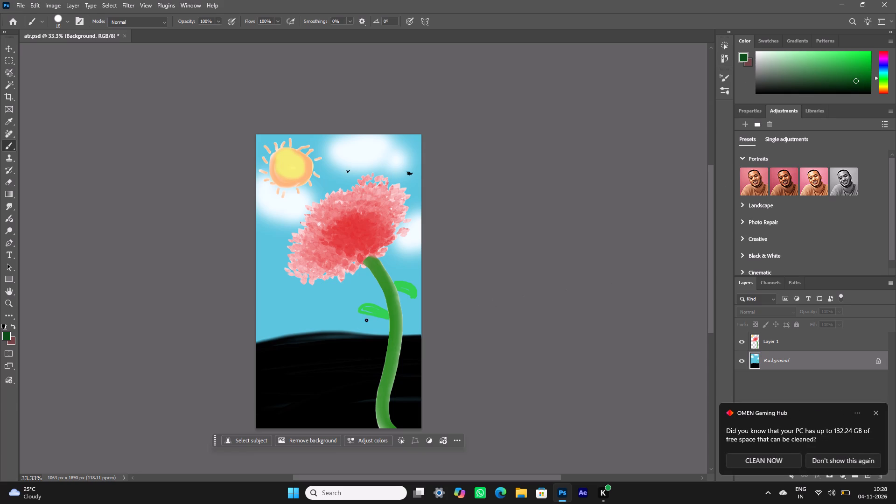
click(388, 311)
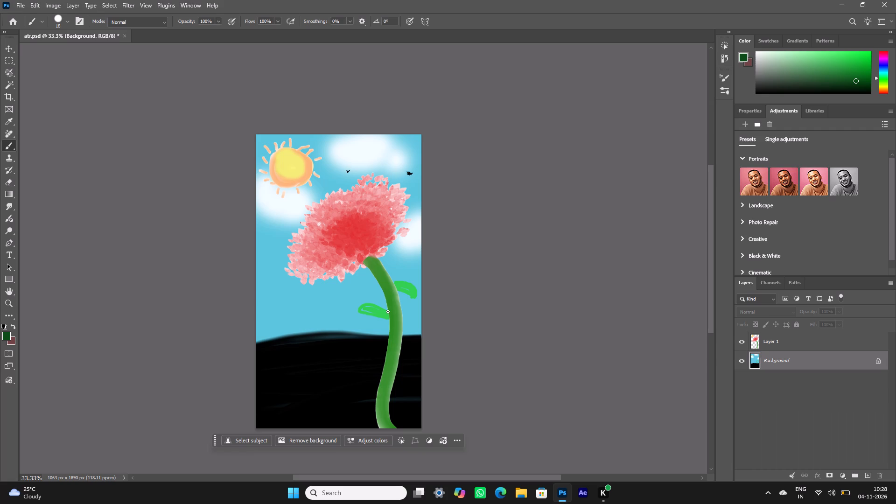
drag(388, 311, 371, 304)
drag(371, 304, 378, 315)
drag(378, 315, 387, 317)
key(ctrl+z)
Repaint the whole leaf on the left side of the stem in a slightly darker medium green, #29b545.
click(845, 63)
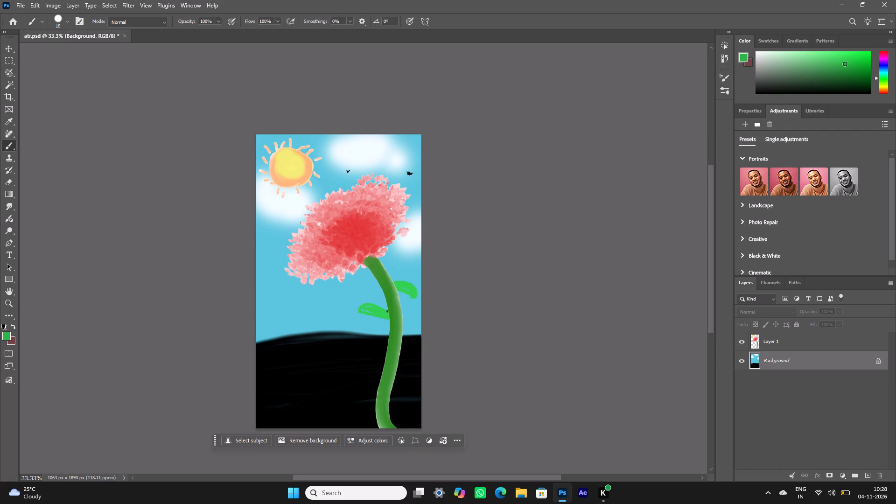
click(385, 315)
key(ctrl+z)
key(ctrl+z)
drag(388, 310, 375, 305)
drag(375, 305, 359, 311)
drag(359, 311, 368, 314)
drag(368, 314, 392, 319)
drag(365, 310, 377, 307)
drag(377, 307, 386, 312)
drag(386, 312, 369, 310)
drag(369, 310, 373, 312)
Repaint the leaf on the right side of the stem in the same medium green, covering its edges and middle.
drag(412, 300, 398, 292)
drag(393, 284, 403, 283)
drag(403, 283, 415, 301)
drag(415, 301, 397, 286)
drag(397, 286, 404, 285)
drag(404, 285, 412, 290)
drag(412, 290, 413, 301)
Add the text "good morning" across the sky near the top of the painting.
click(9, 257)
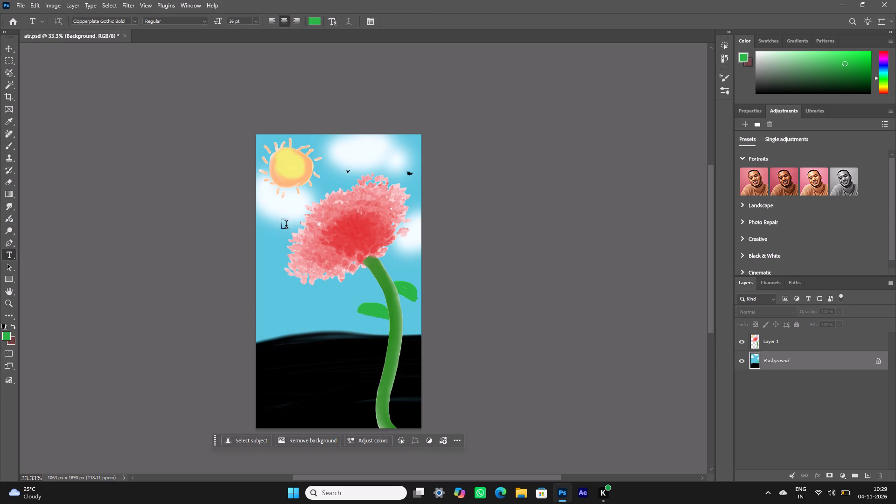
click(336, 163)
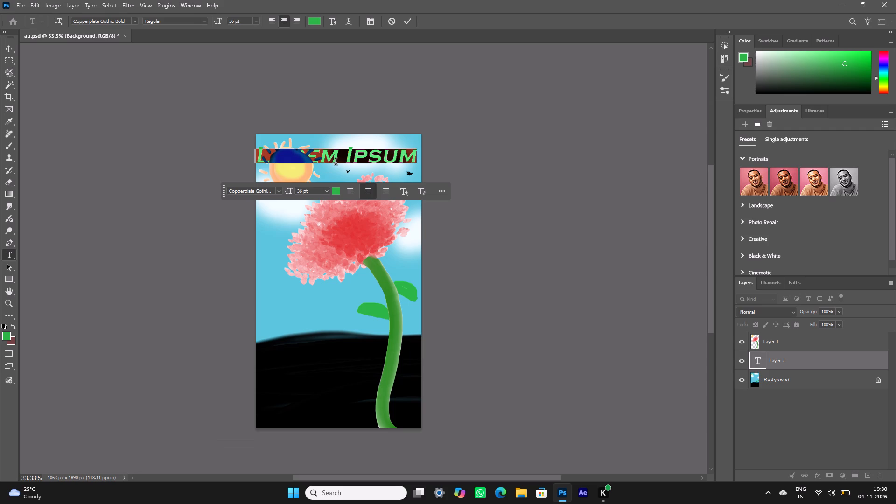
text(goo)
text(d)
key(space)
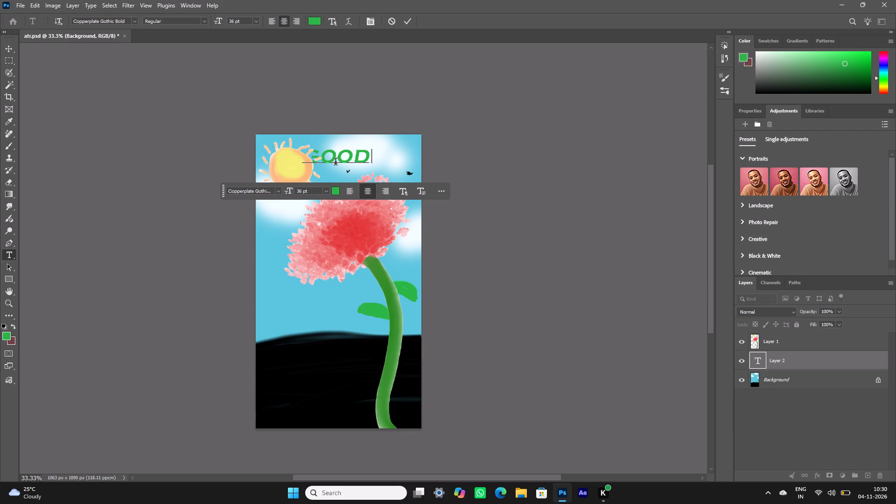
text(morgin)
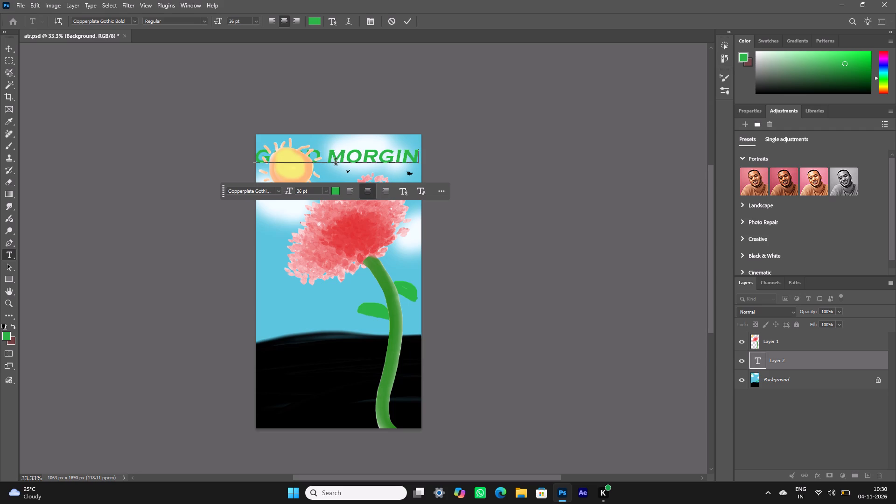
key(BackSpace)
key(BackSpace)
key(BackSpace)
text(ning)
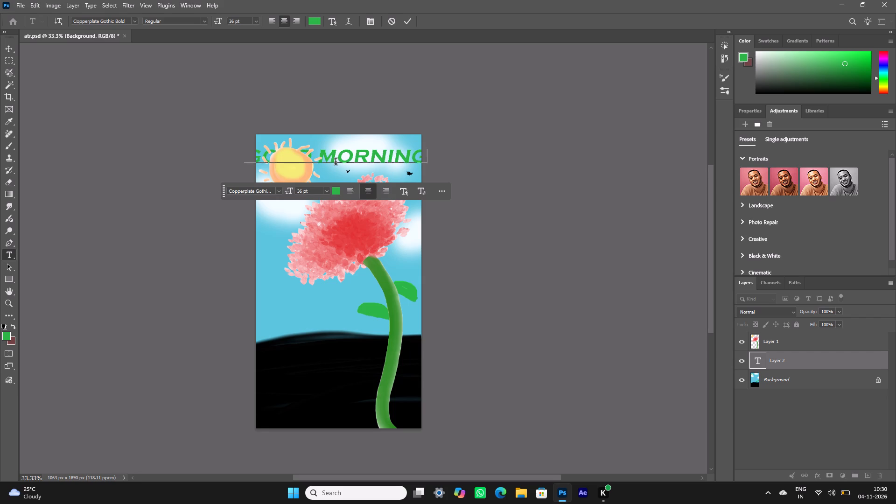
Set the whole "good morning" text to 30 pt in the Algerian font.
double_click(343, 154)
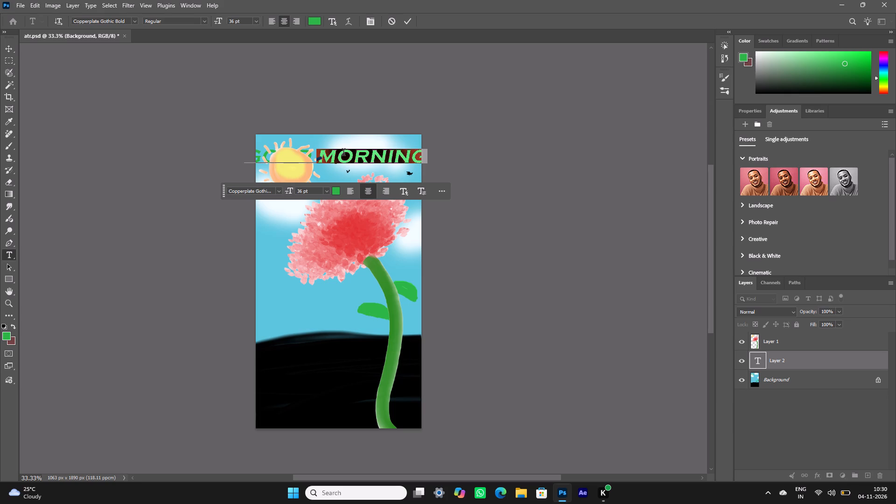
double_click(343, 154)
triple_click(343, 154)
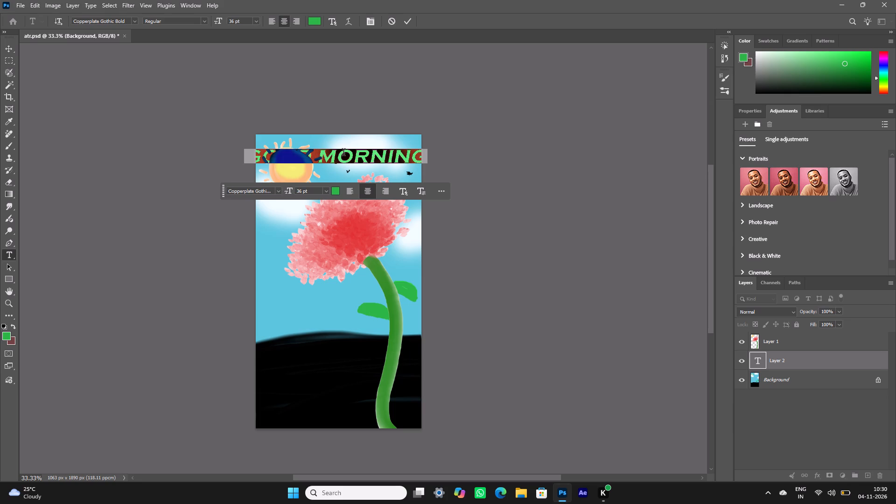
click(327, 191)
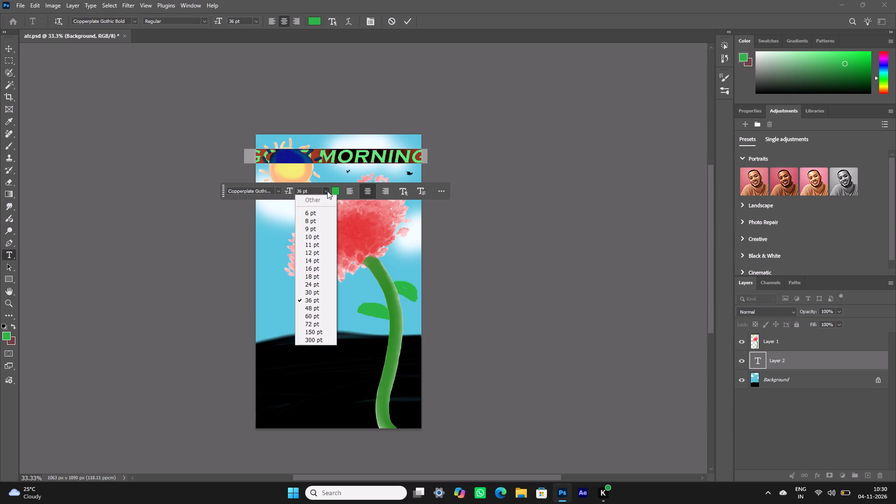
click(318, 288)
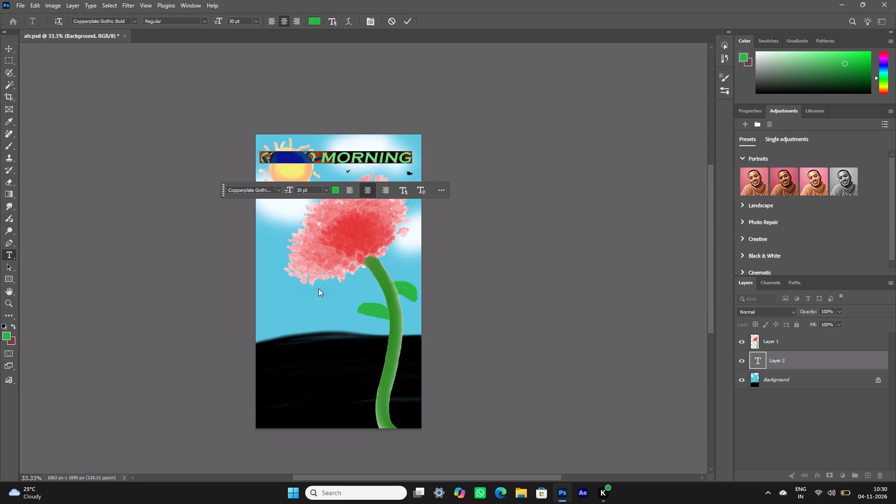
click(279, 190)
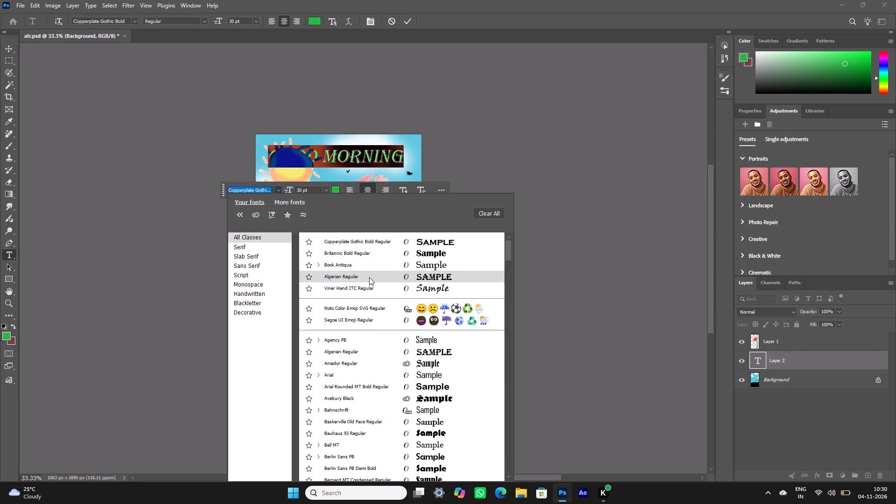
click(369, 277)
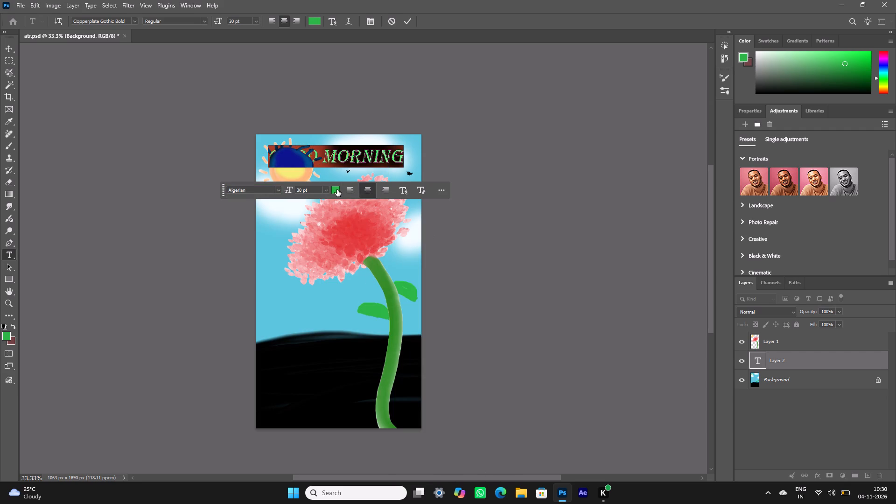
Change the colour of the "good morning" text to dark red, #b52929.
click(337, 189)
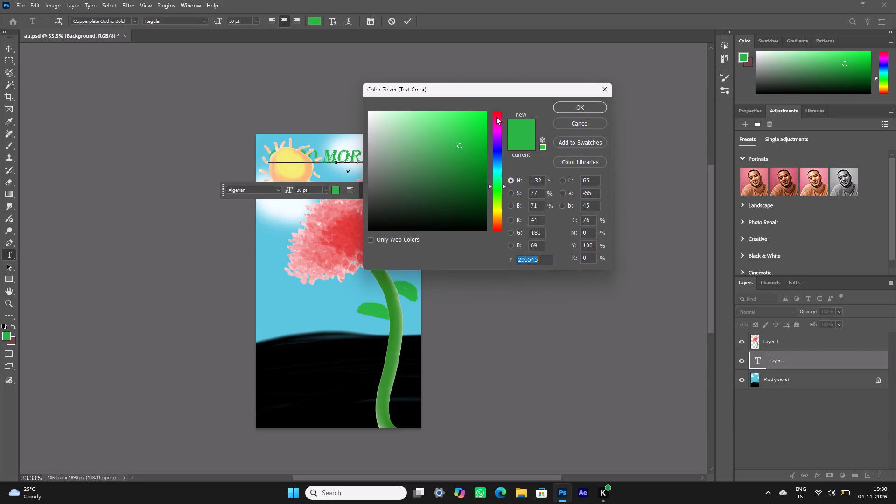
click(500, 231)
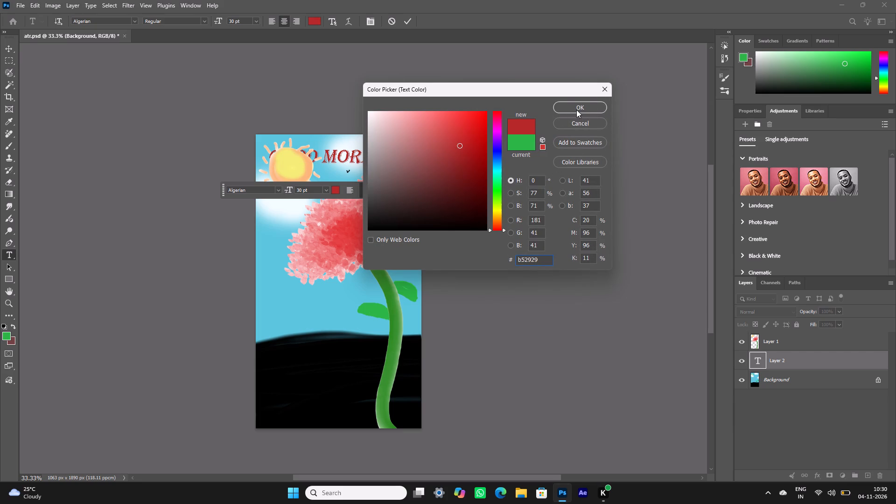
click(576, 110)
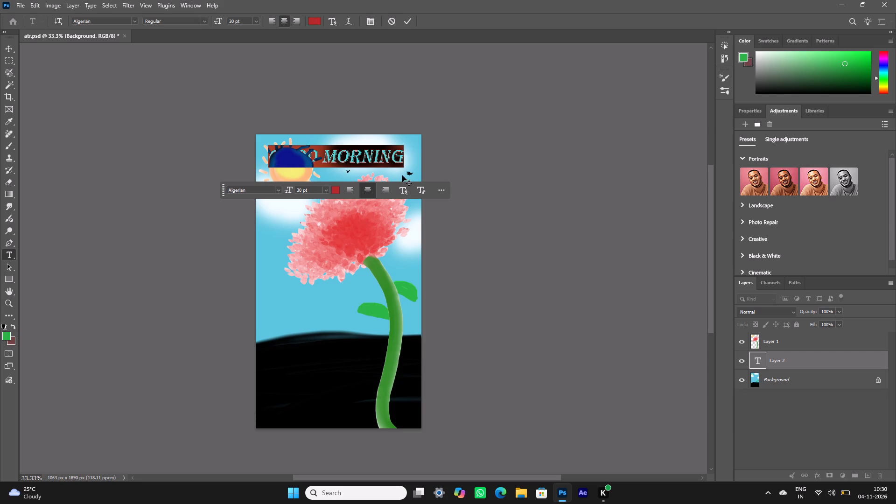
Reposition the greeting in the sky, trying it over the flower before placing it near the painting's top right edge.
drag(402, 175, 419, 262)
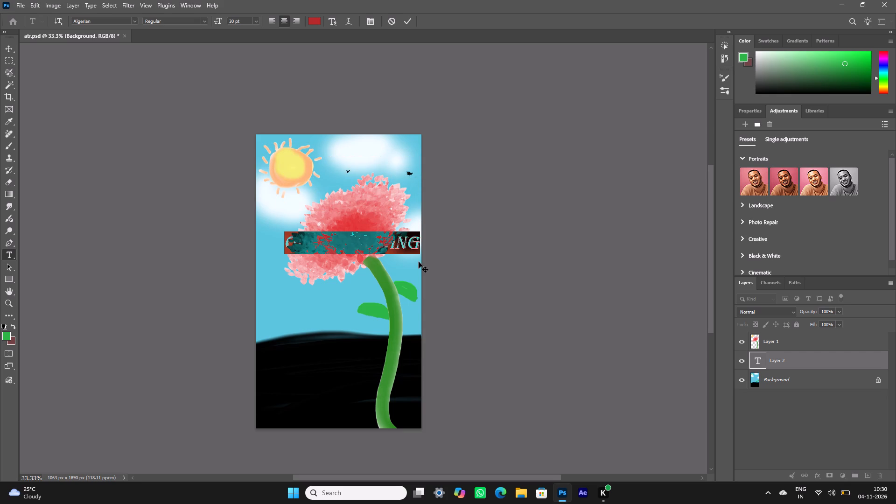
drag(419, 262, 408, 251)
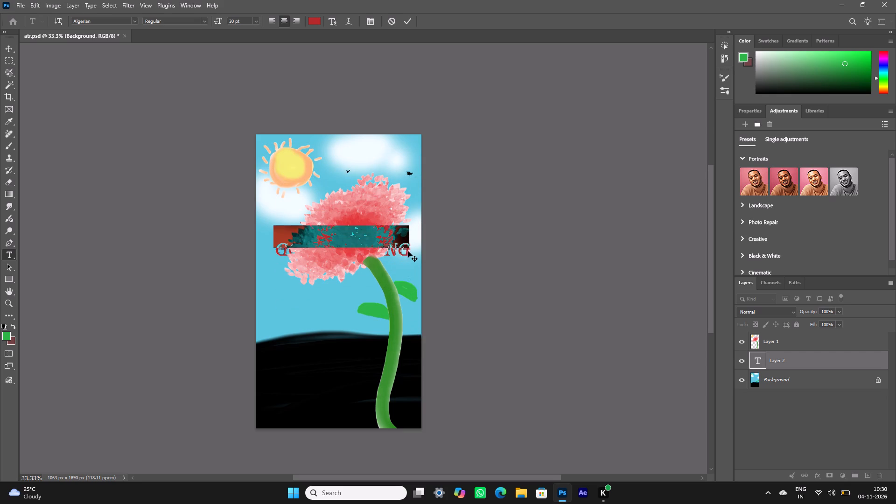
drag(408, 251, 423, 182)
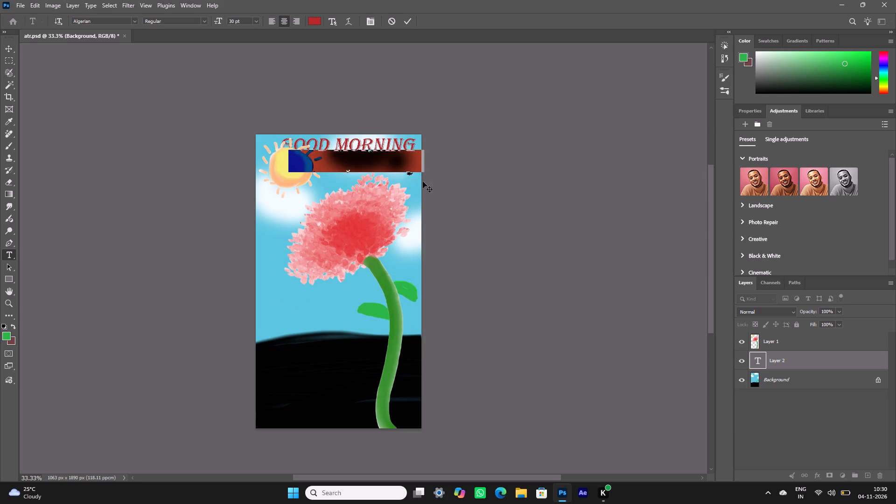
drag(423, 182, 418, 180)
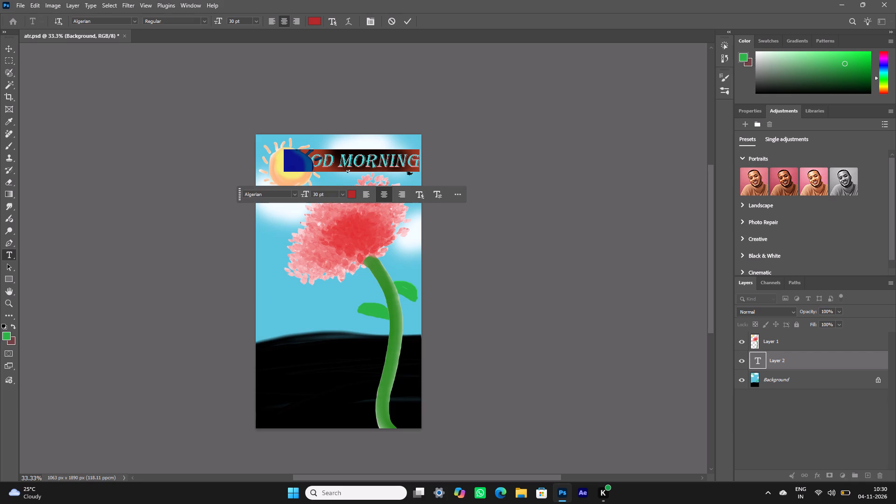
Reduce the whole greeting's font size to 24 pt.
drag(328, 194, 321, 194)
click(343, 192)
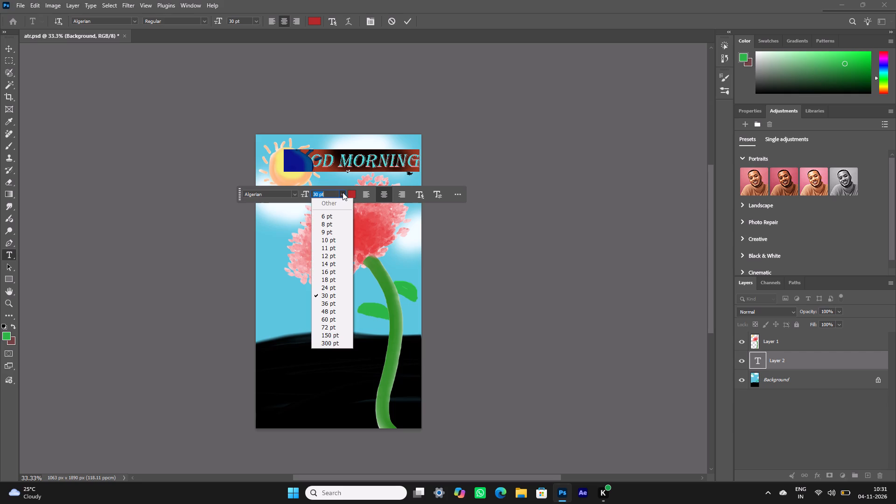
click(327, 286)
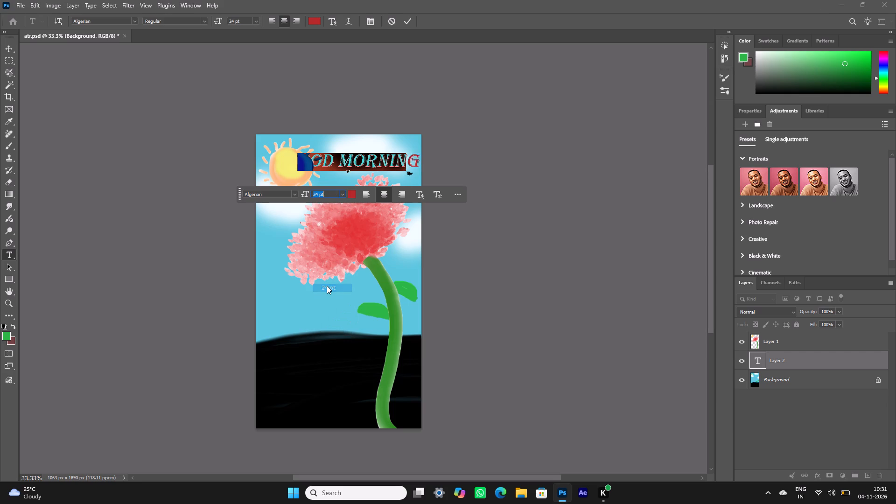
Place the greeting beside the sun, above the birds near the painting's top right corner, and commit the text.
drag(402, 182, 412, 175)
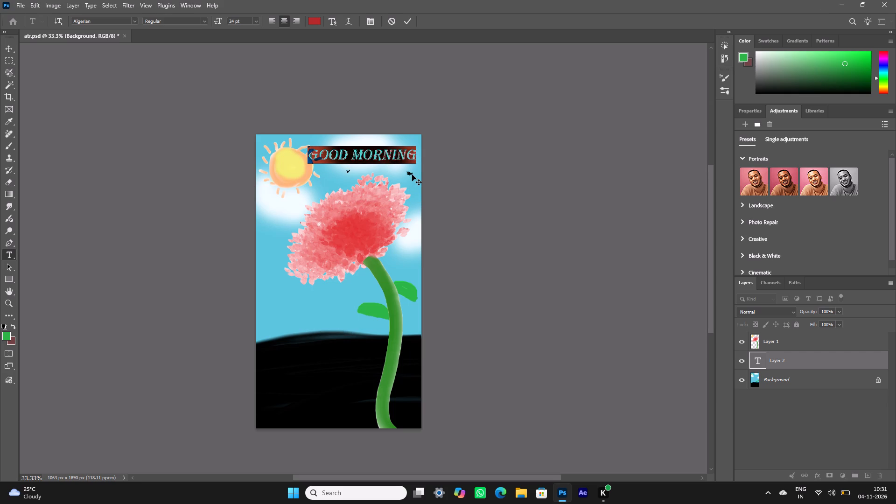
drag(412, 175, 414, 168)
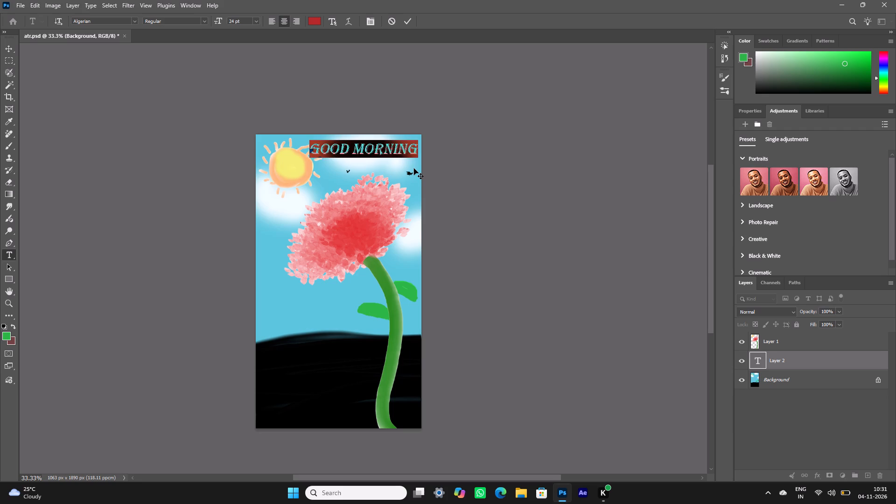
drag(414, 168, 414, 168)
click(494, 198)
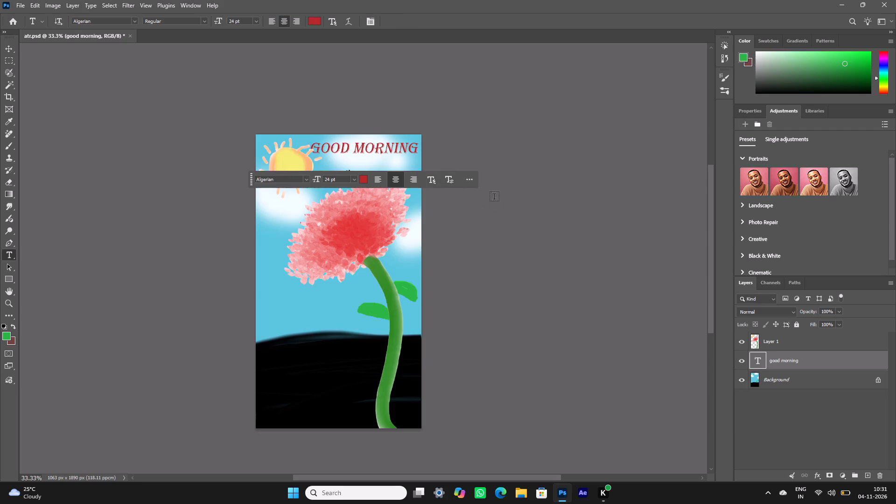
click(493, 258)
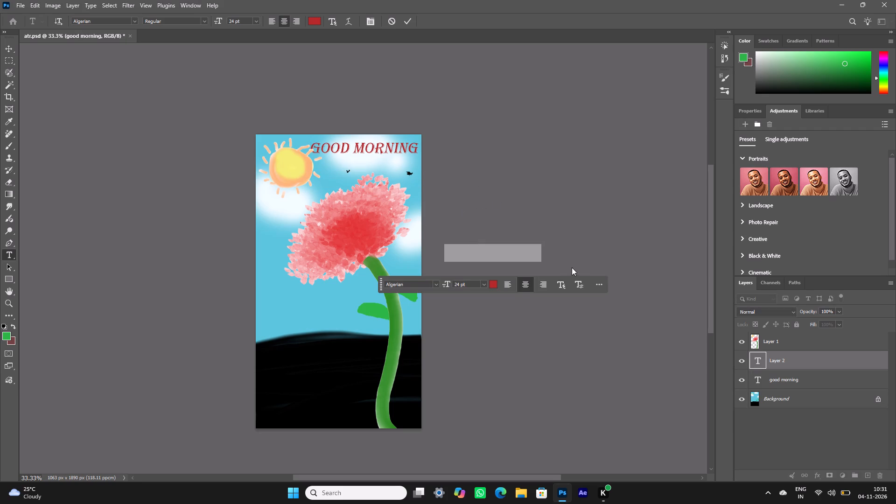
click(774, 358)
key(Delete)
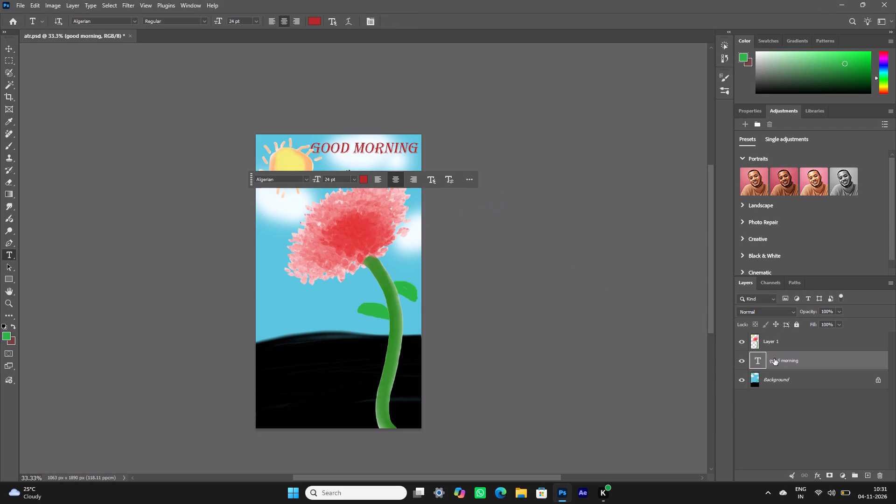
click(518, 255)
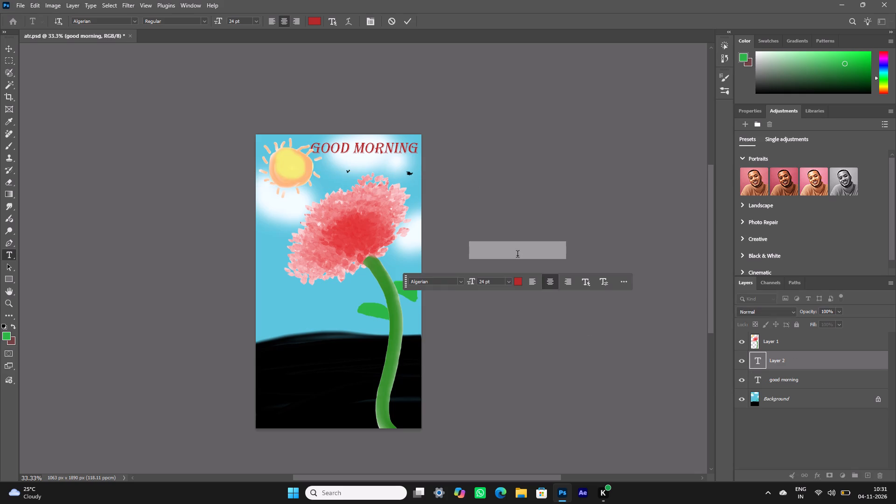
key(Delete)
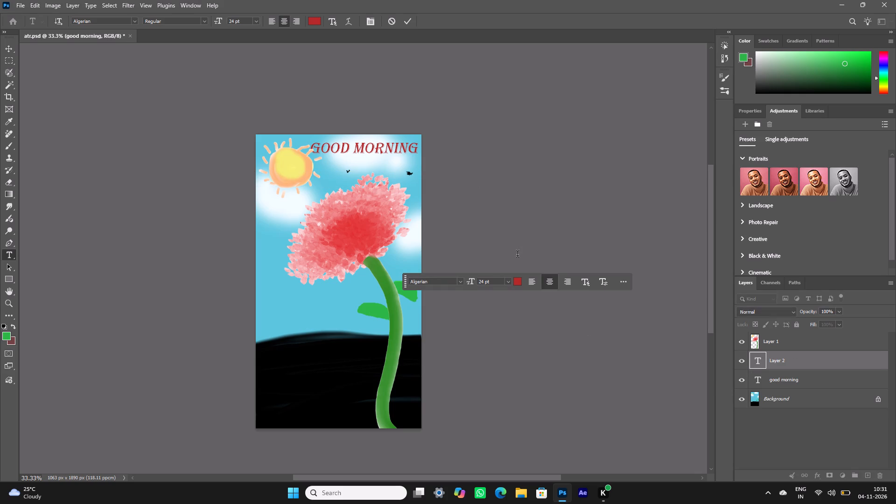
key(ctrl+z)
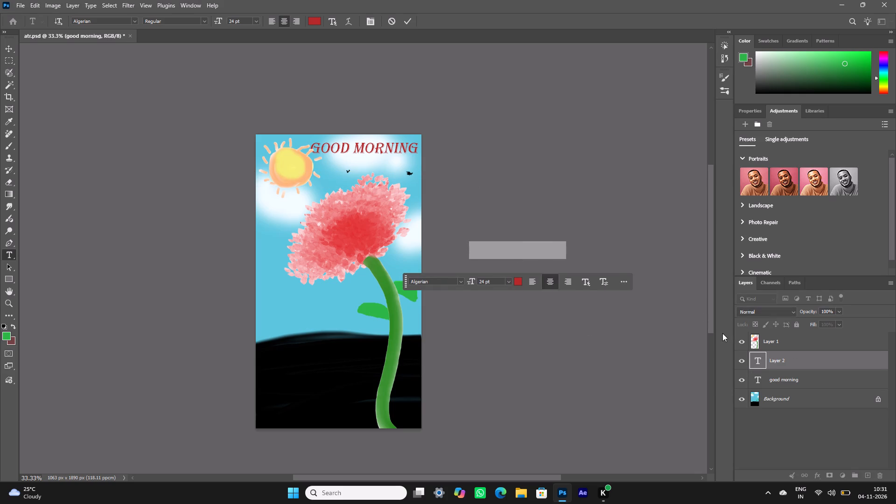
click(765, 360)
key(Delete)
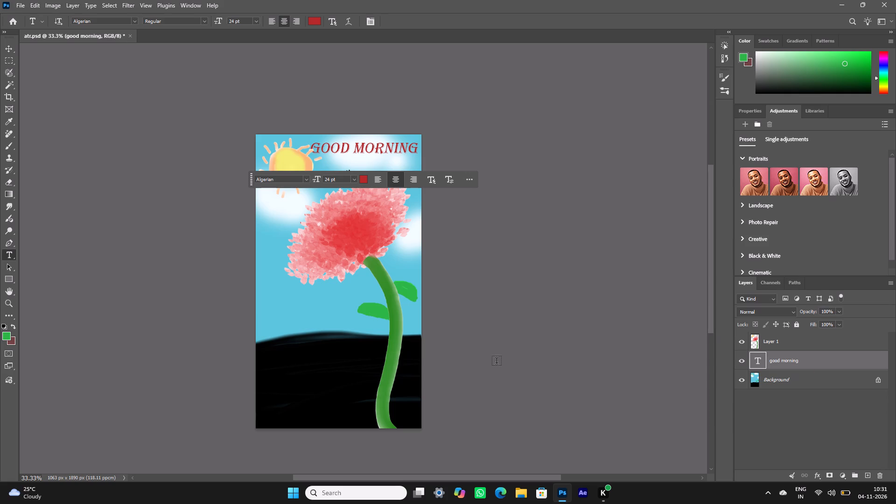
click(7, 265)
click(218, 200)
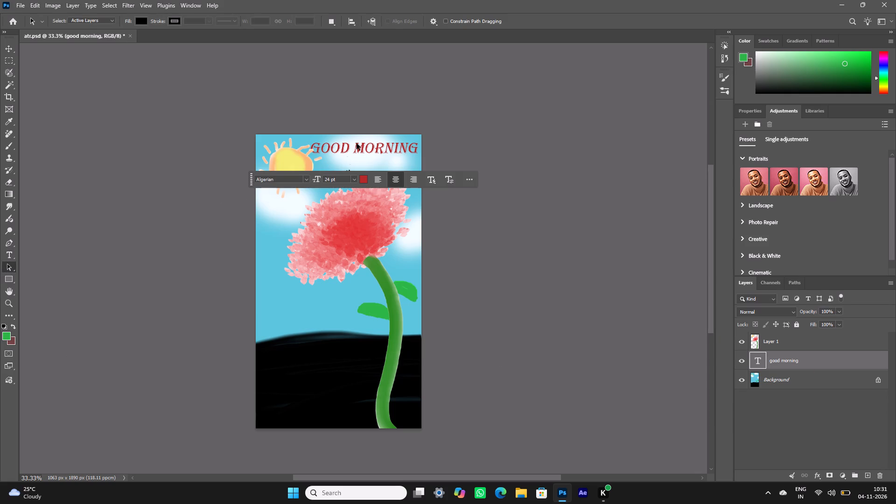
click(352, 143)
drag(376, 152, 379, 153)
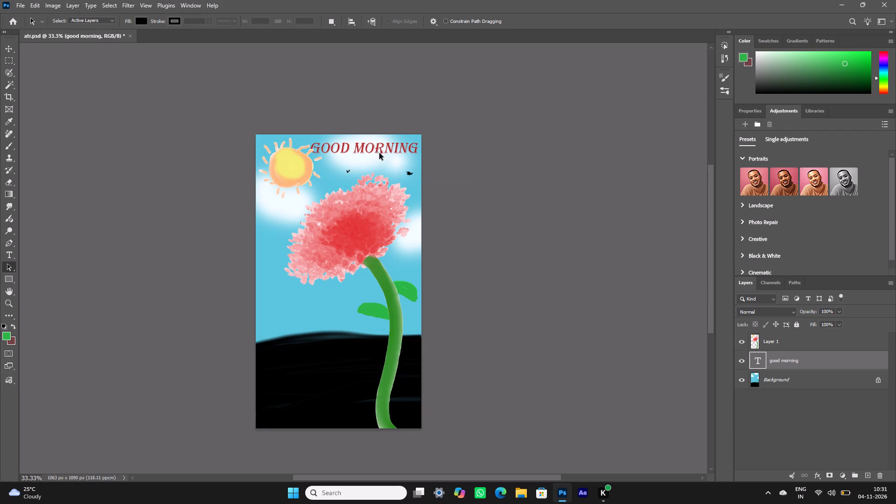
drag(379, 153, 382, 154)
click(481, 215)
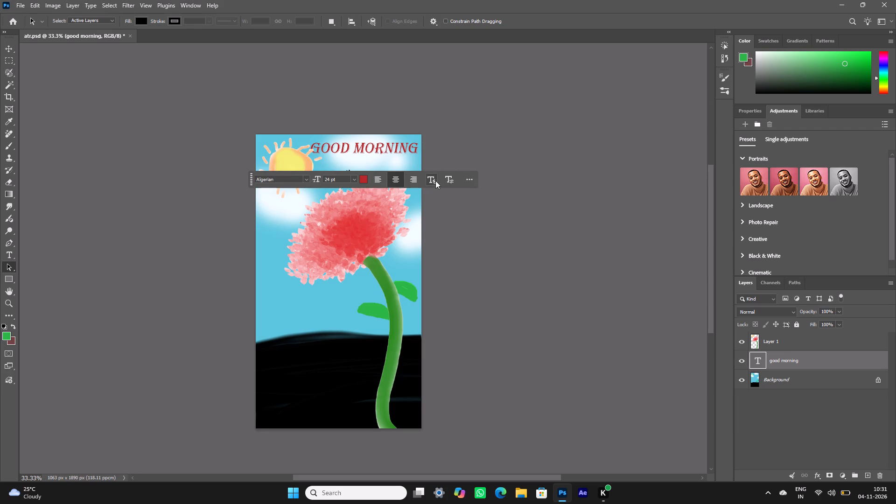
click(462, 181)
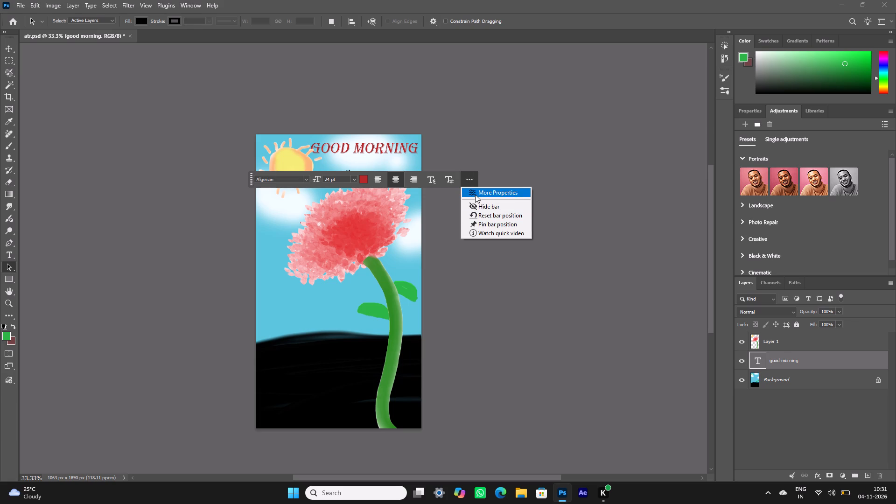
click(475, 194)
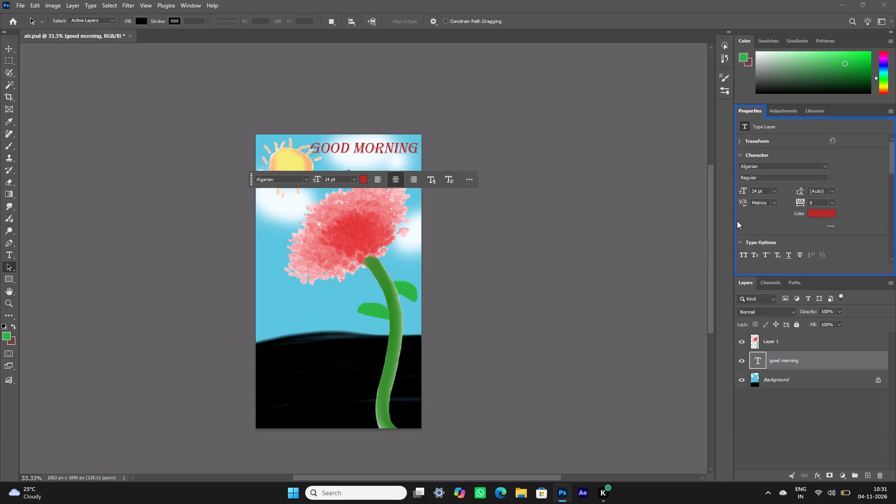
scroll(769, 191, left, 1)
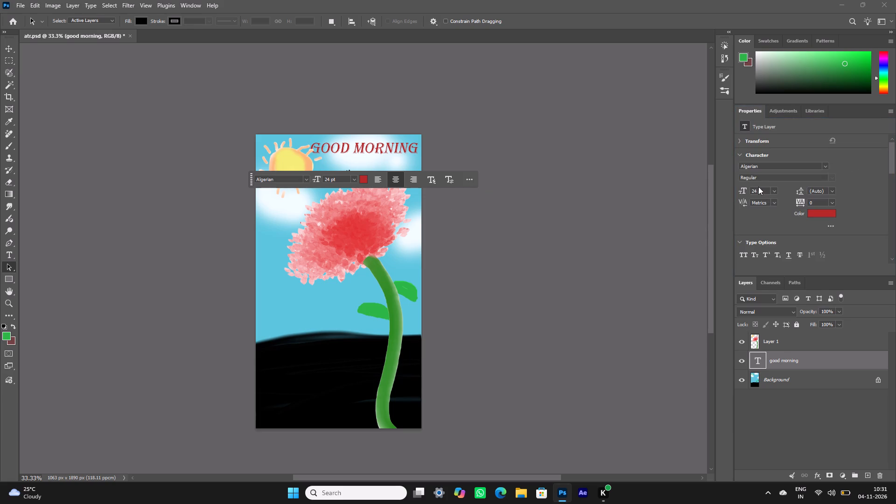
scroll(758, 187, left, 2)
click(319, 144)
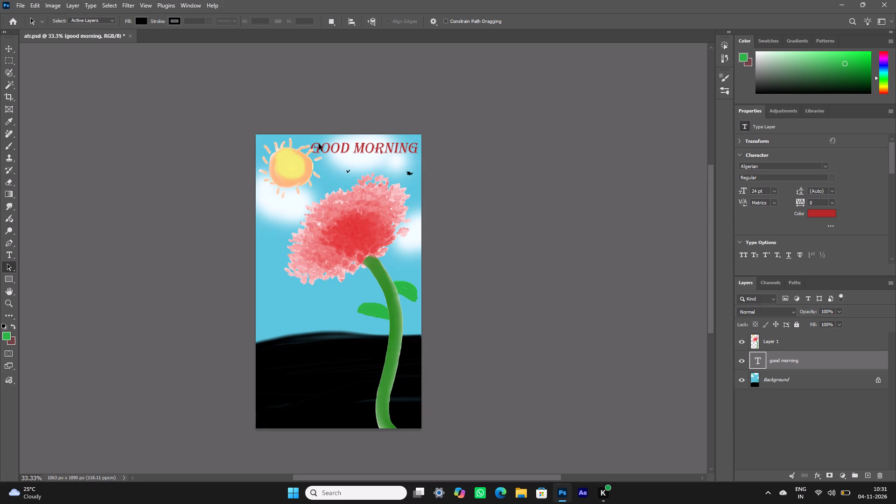
Enlarge only the initial letter G of "good" in the greeting to 30 pt.
click(6, 52)
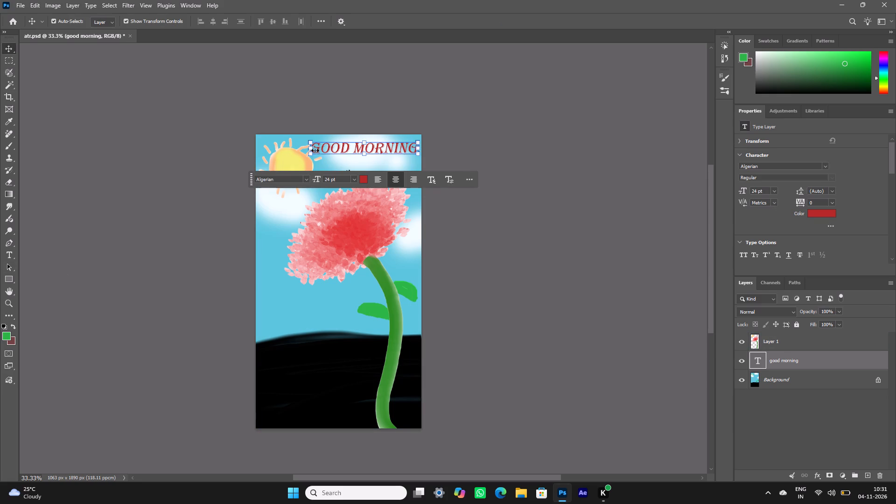
click(320, 149)
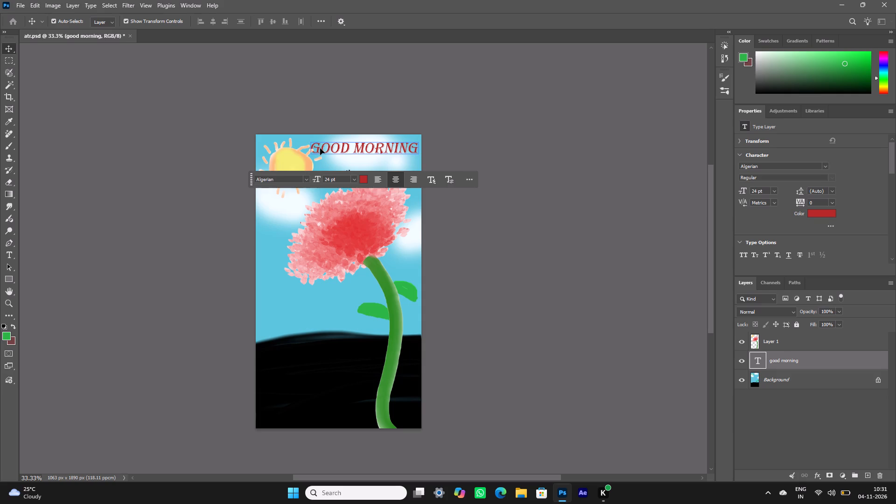
double_click(320, 147)
drag(320, 147, 307, 148)
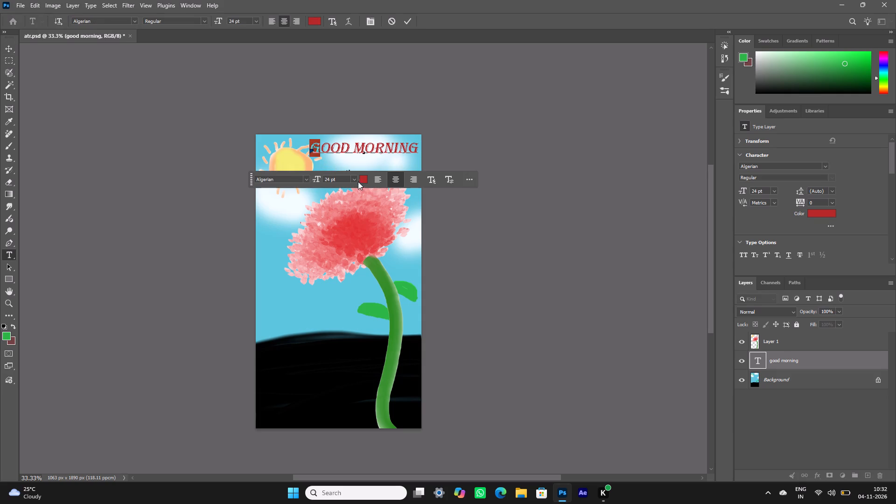
click(355, 180)
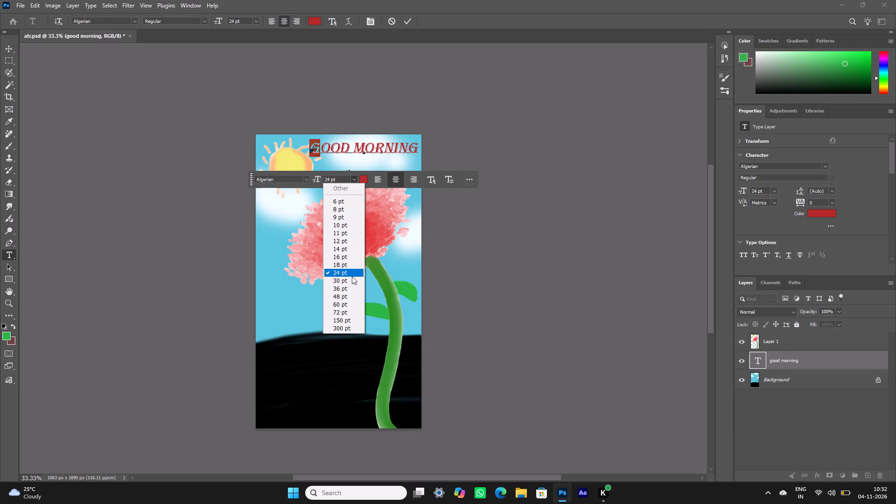
click(351, 279)
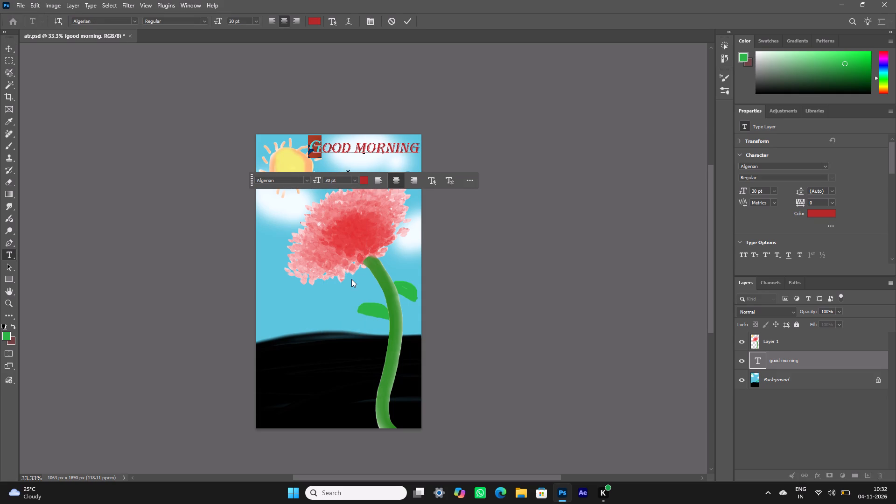
Enlarge only the initial letter M of "morning" in the greeting to 30 pt.
click(365, 154)
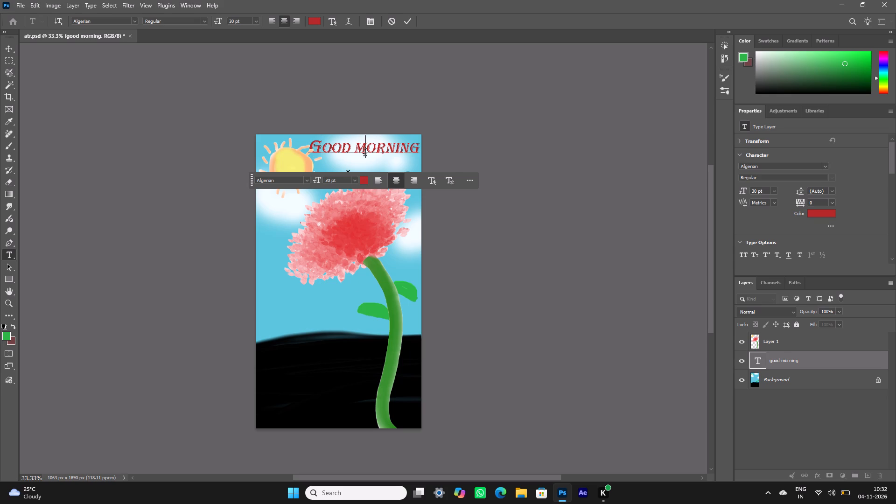
drag(365, 154, 358, 154)
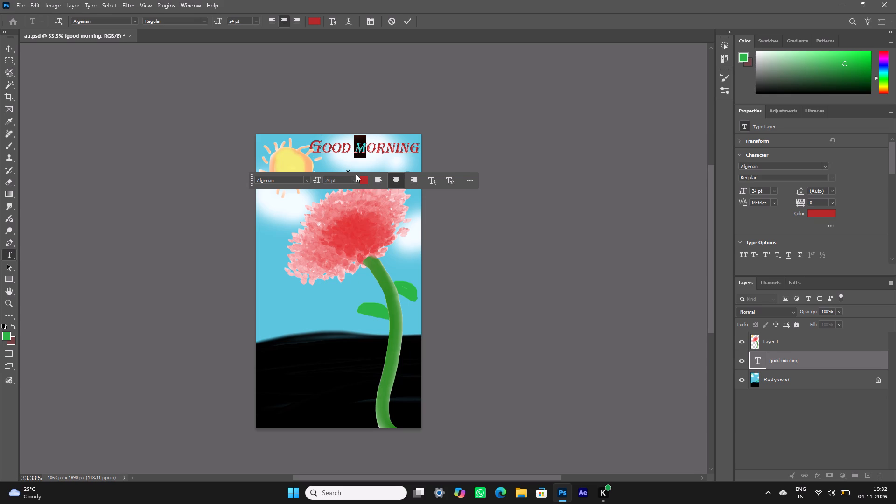
click(357, 179)
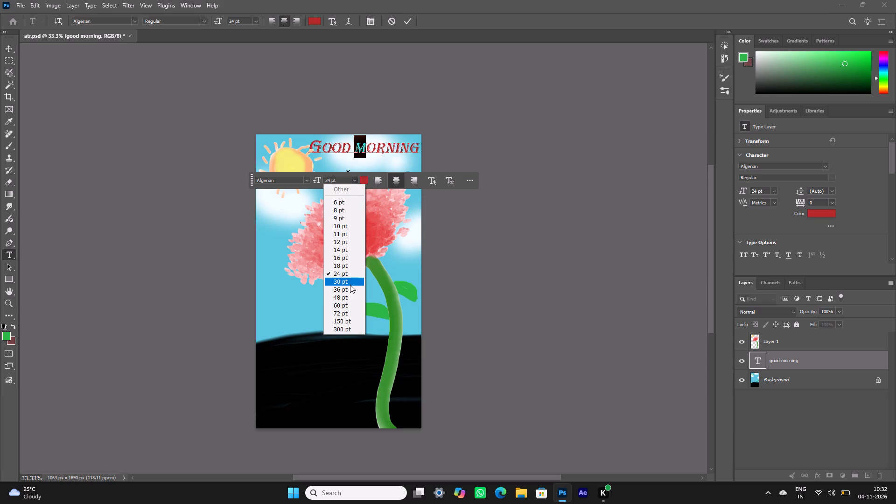
click(350, 285)
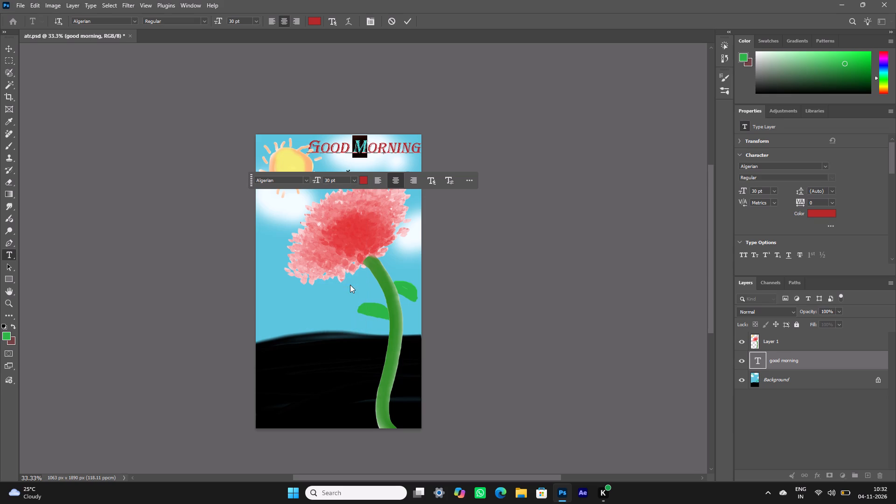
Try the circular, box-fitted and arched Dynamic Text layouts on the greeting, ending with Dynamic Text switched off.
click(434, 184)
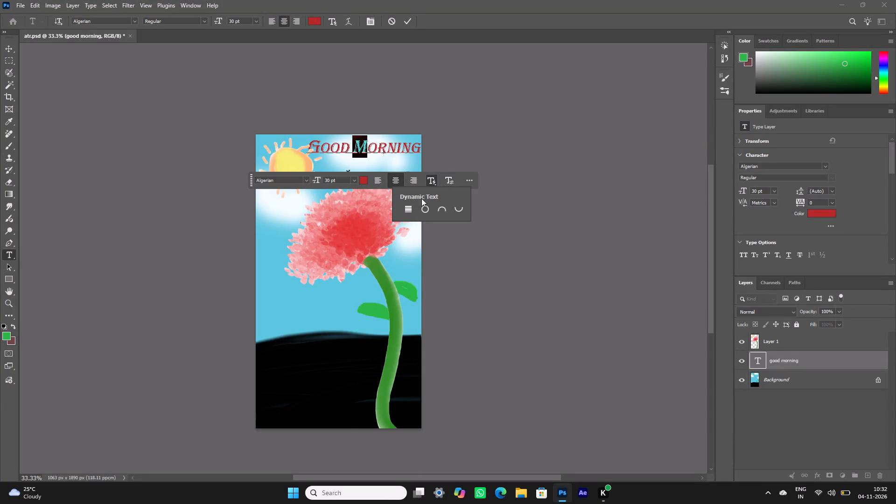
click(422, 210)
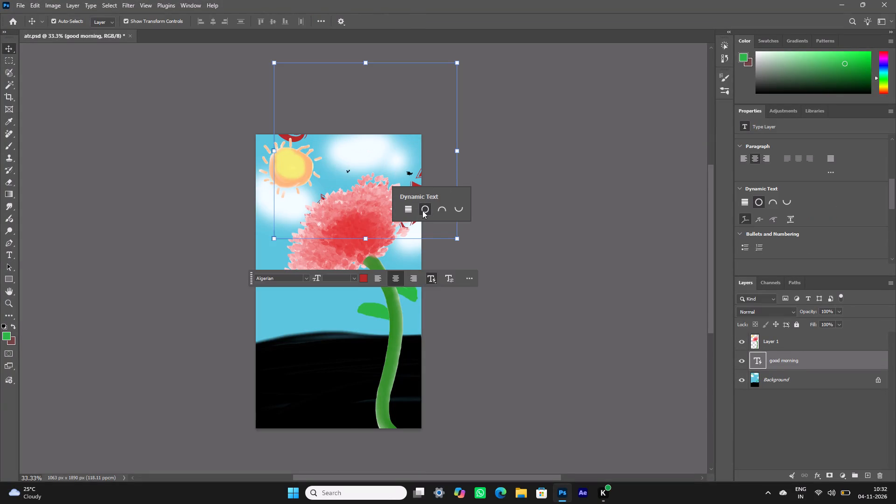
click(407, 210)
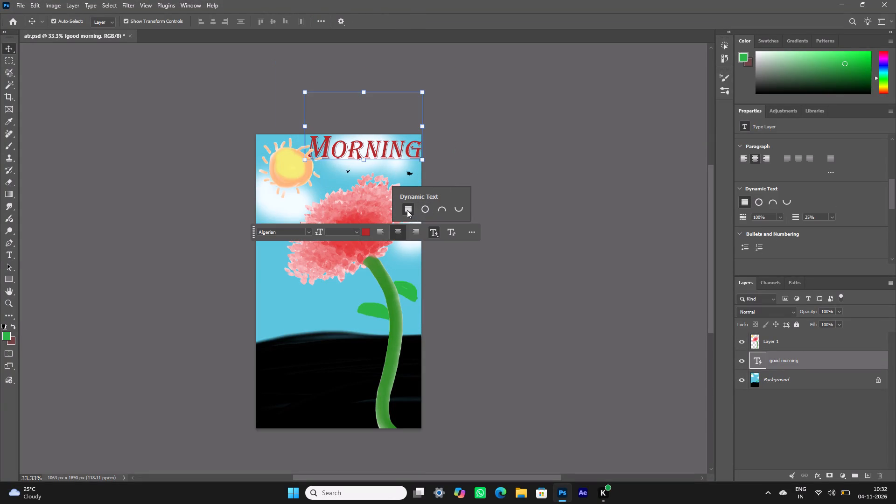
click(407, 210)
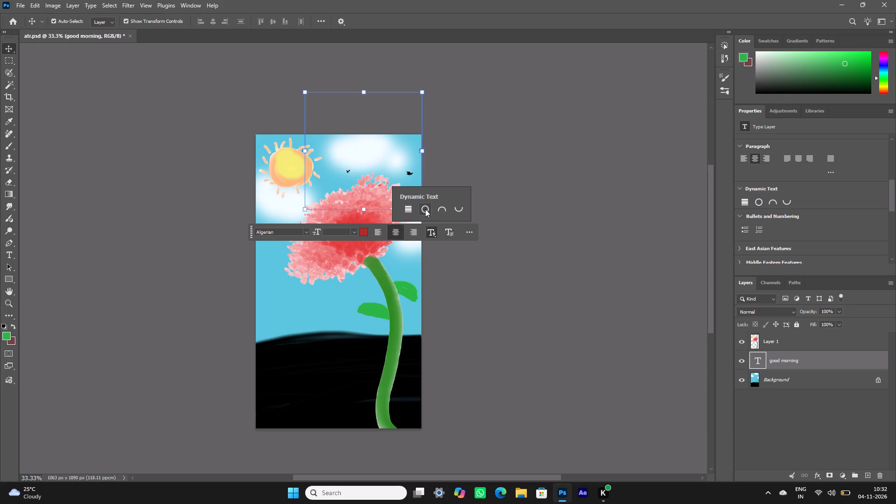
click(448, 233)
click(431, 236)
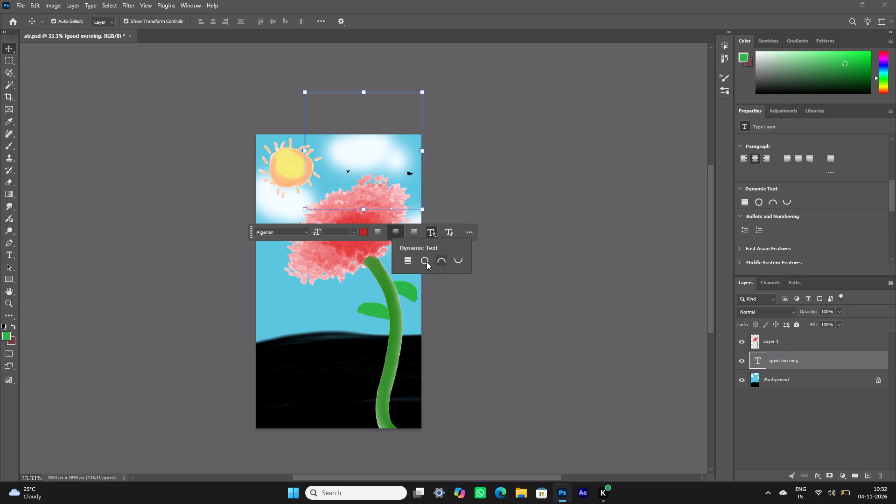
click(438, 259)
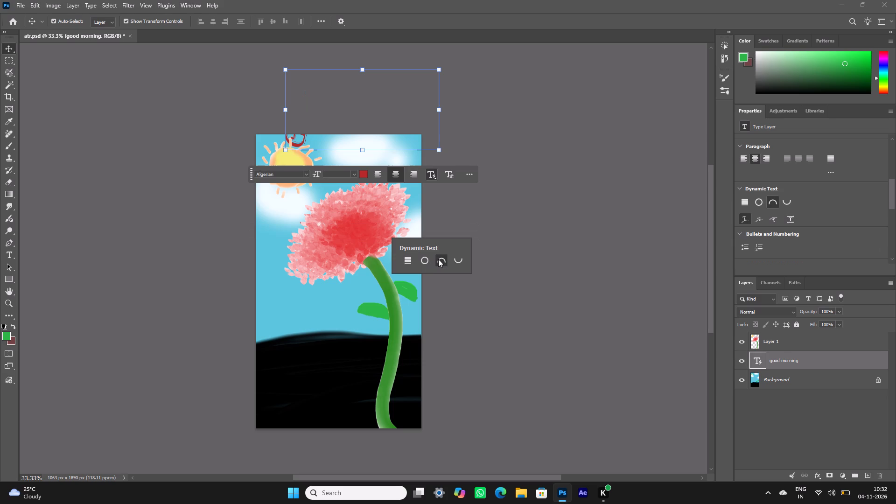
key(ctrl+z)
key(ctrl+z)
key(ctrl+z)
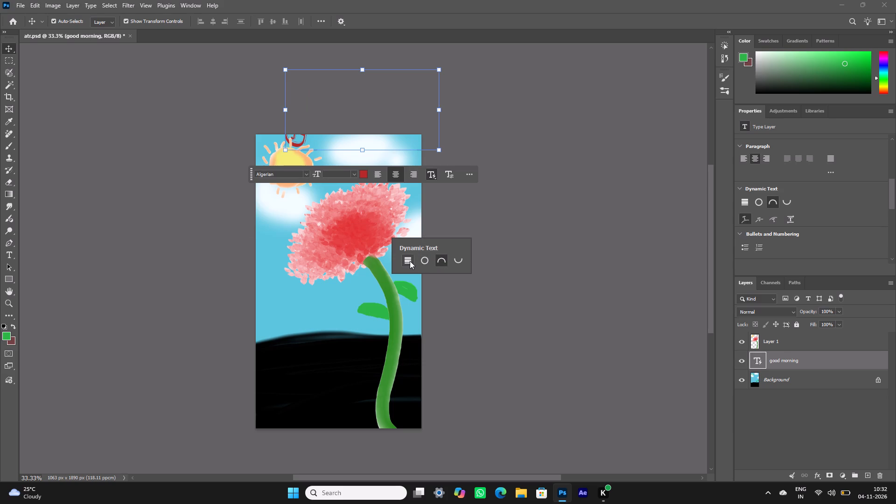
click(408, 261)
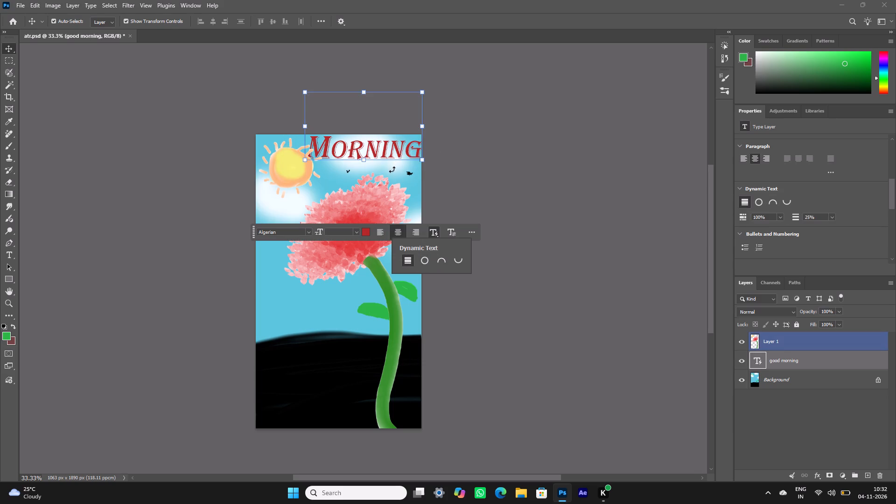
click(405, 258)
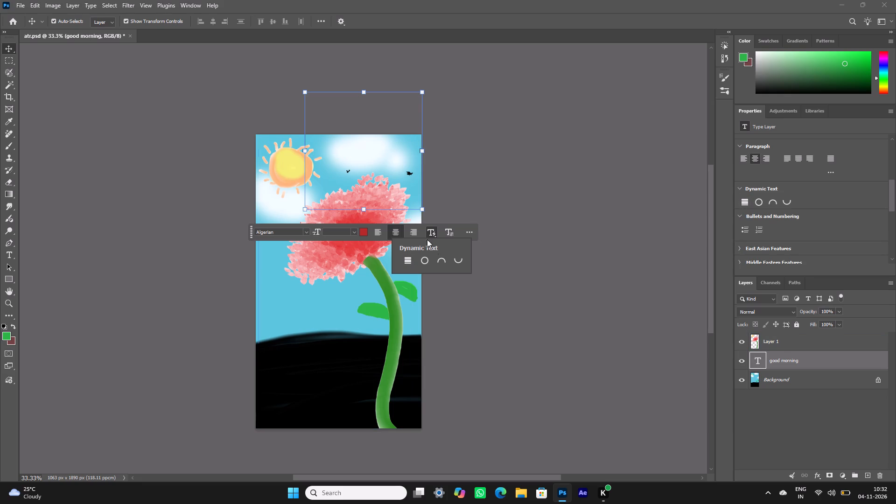
Scale the good morning text layer's box up proportionally to about 135%.
click(490, 232)
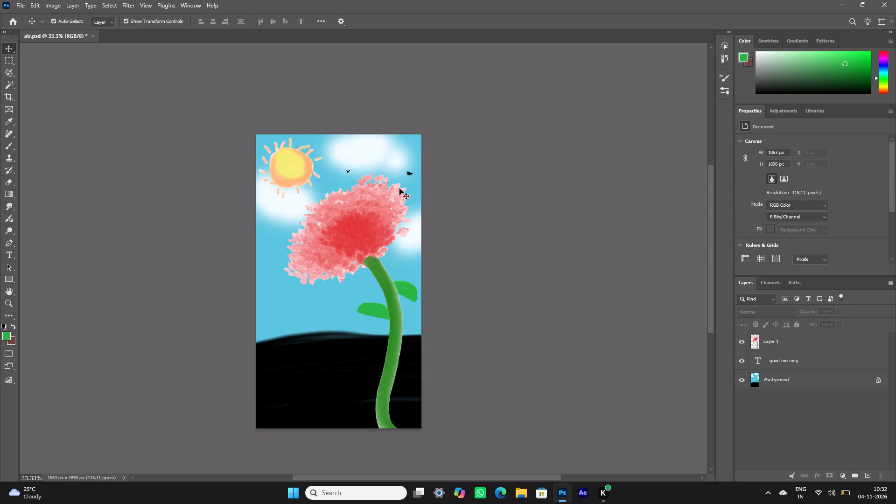
click(769, 358)
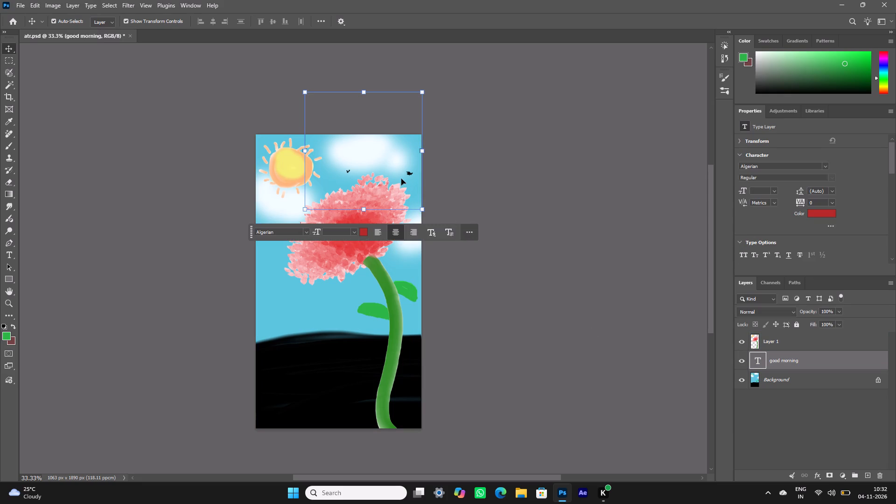
drag(392, 163, 392, 179)
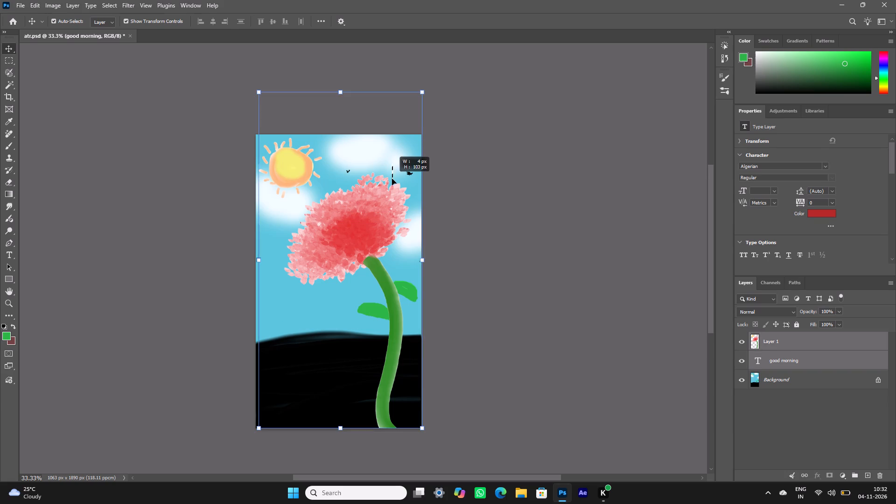
drag(392, 179, 392, 178)
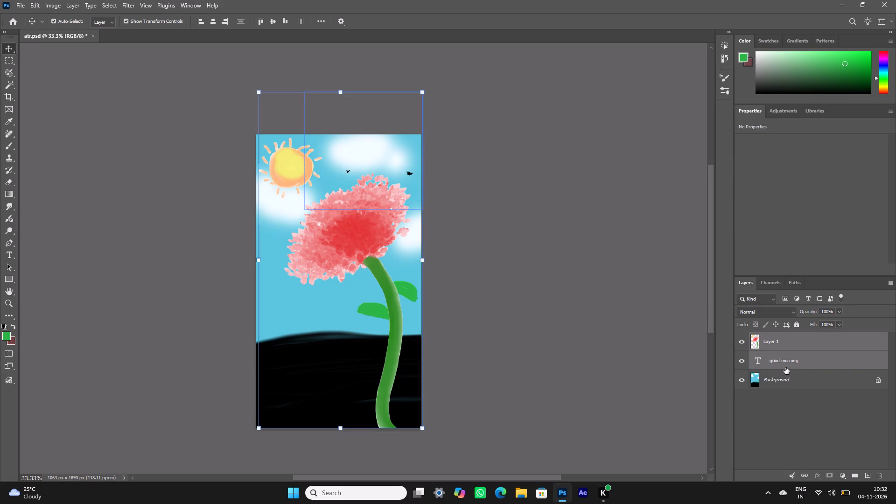
click(785, 366)
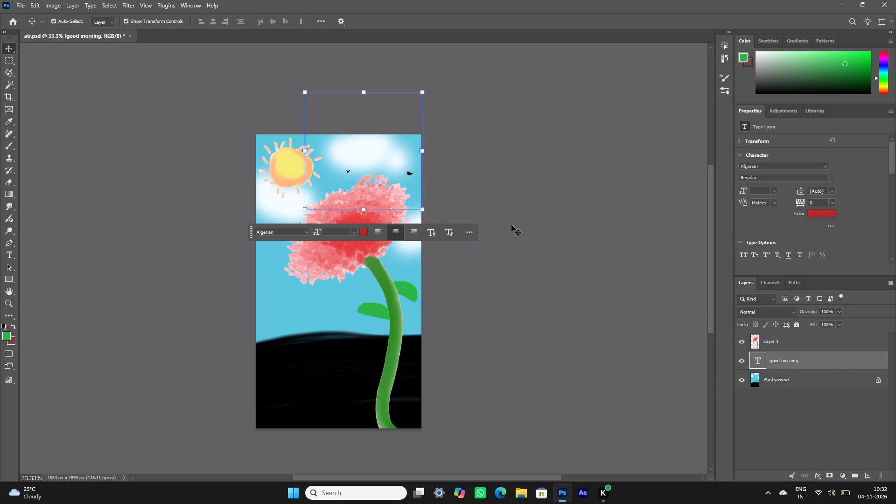
drag(363, 208, 363, 215)
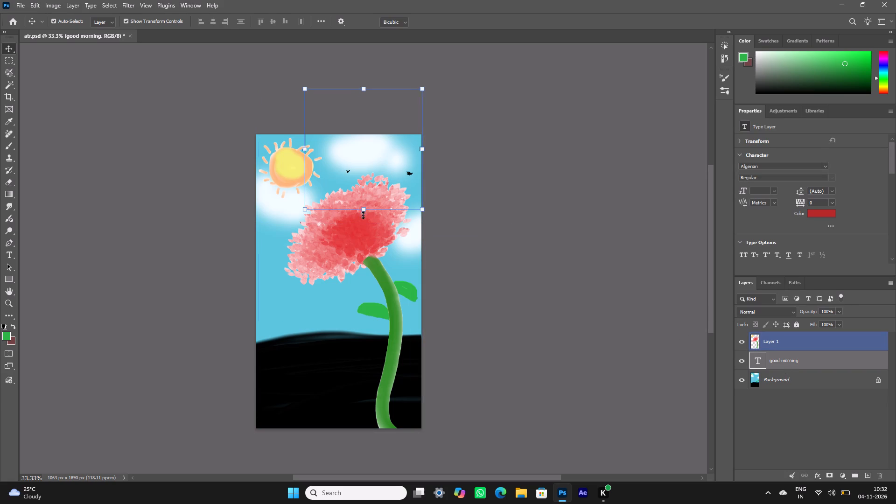
drag(363, 215, 364, 251)
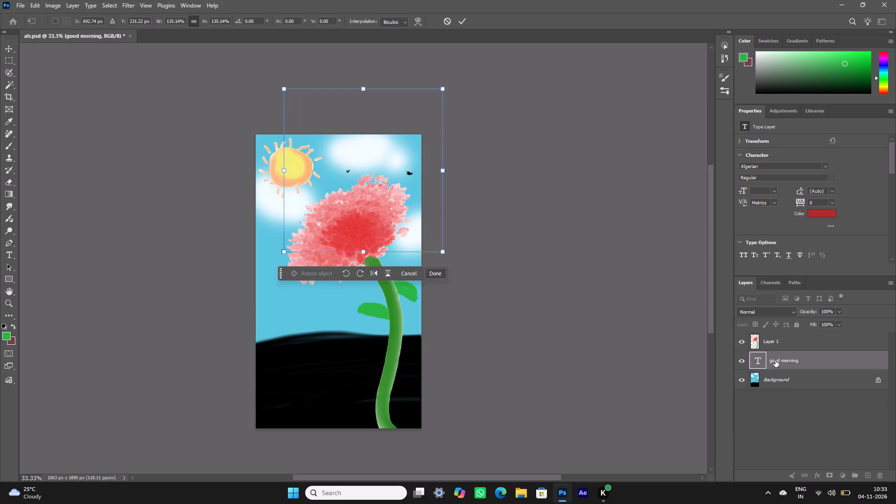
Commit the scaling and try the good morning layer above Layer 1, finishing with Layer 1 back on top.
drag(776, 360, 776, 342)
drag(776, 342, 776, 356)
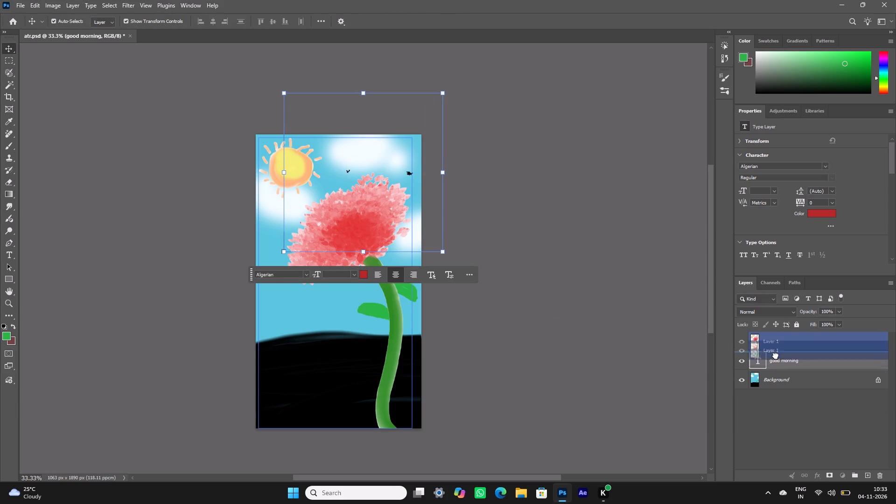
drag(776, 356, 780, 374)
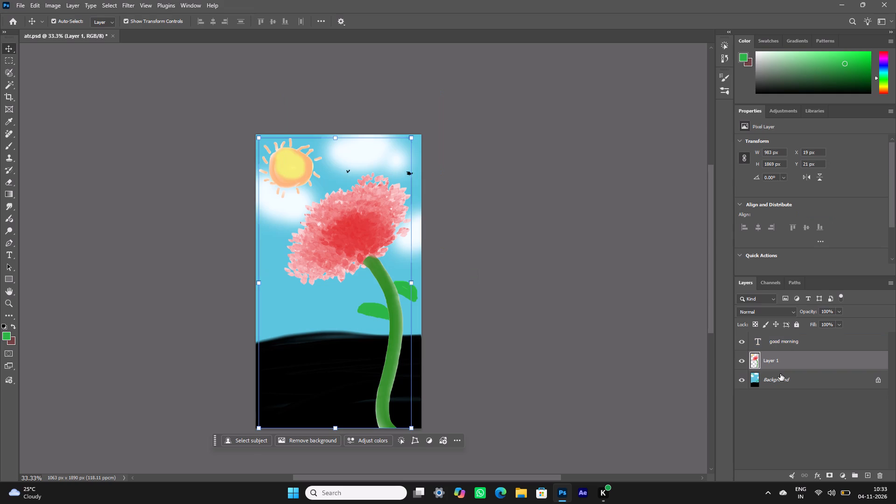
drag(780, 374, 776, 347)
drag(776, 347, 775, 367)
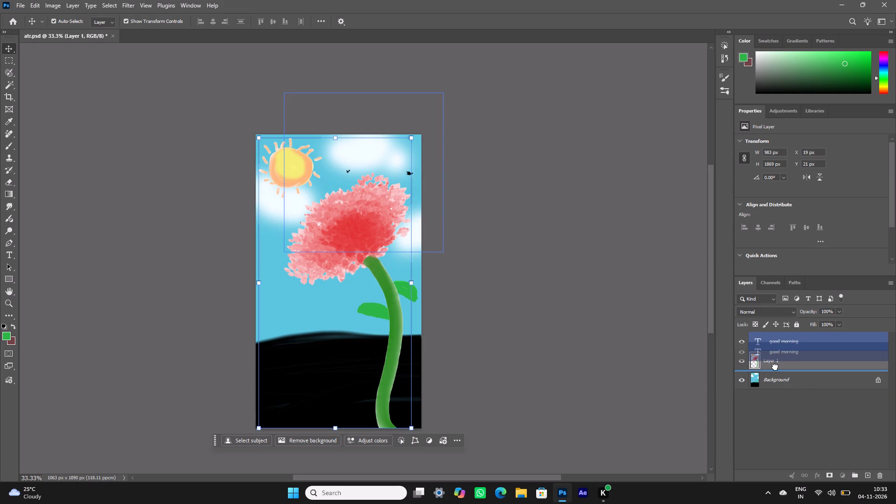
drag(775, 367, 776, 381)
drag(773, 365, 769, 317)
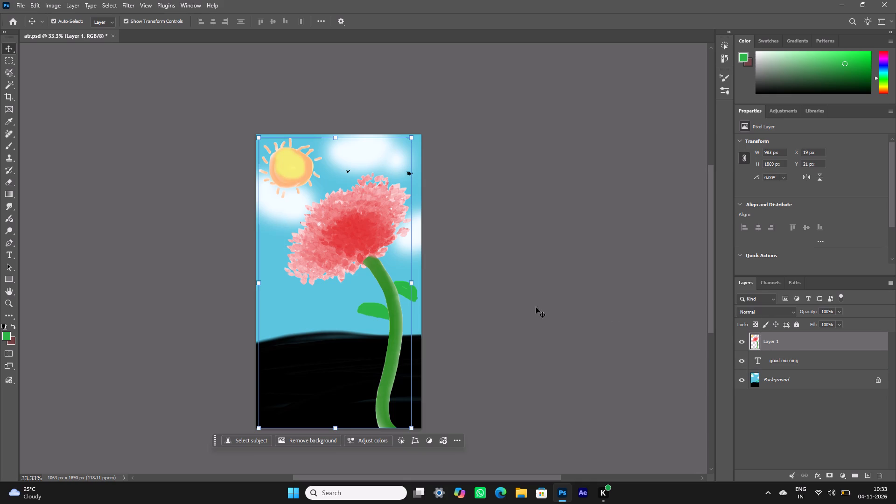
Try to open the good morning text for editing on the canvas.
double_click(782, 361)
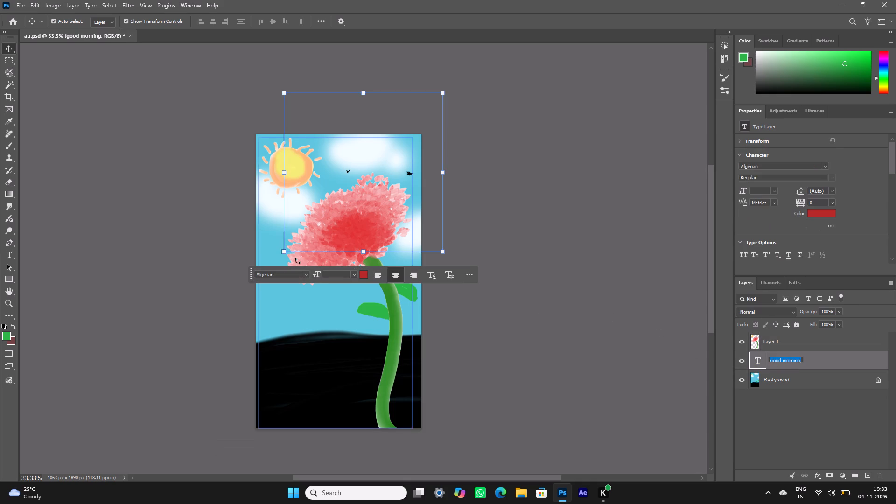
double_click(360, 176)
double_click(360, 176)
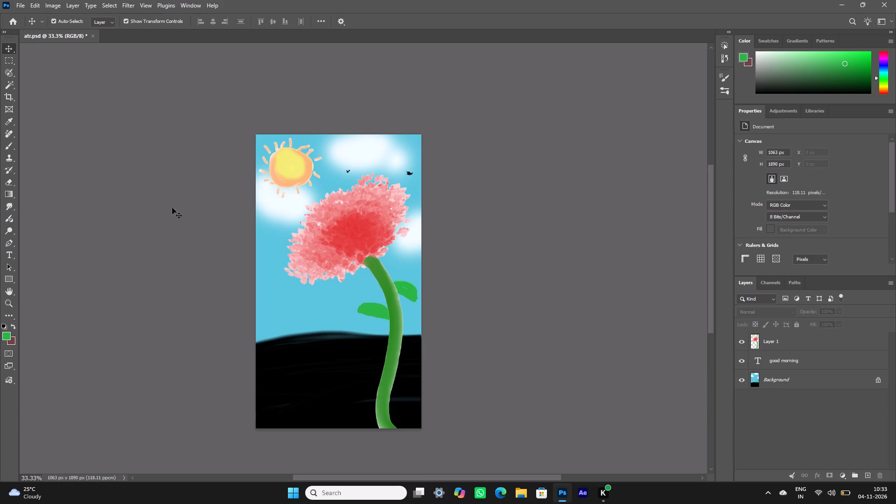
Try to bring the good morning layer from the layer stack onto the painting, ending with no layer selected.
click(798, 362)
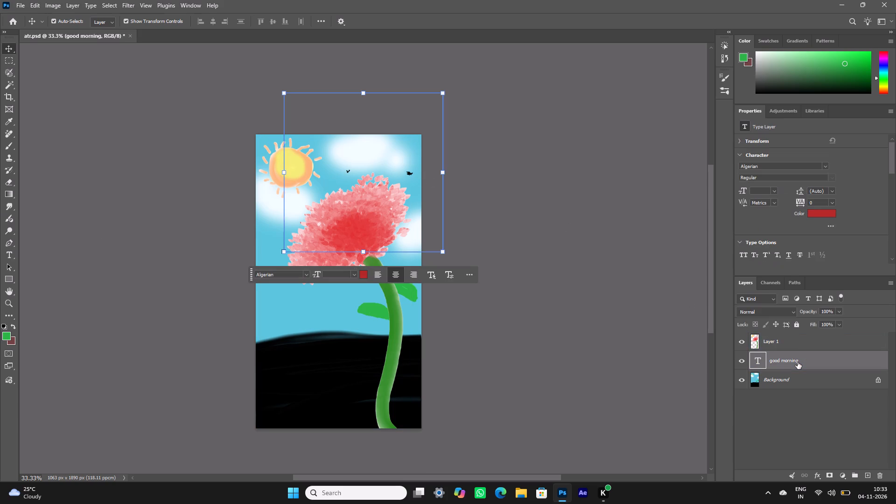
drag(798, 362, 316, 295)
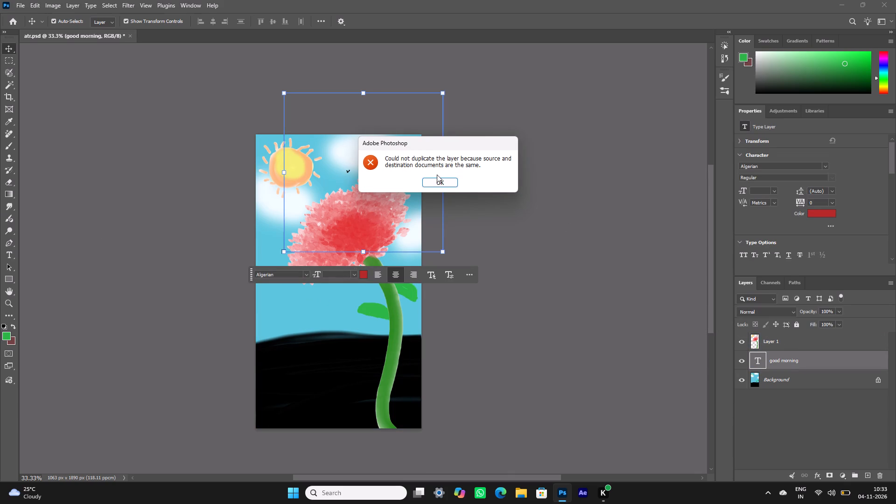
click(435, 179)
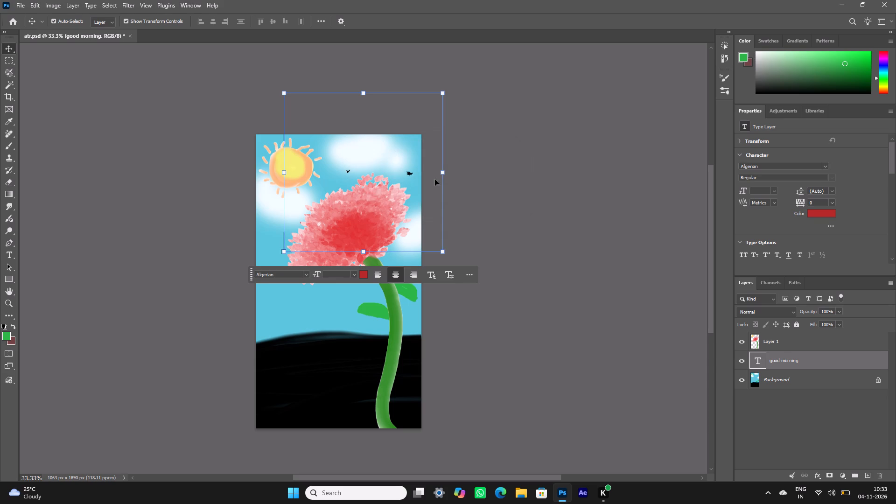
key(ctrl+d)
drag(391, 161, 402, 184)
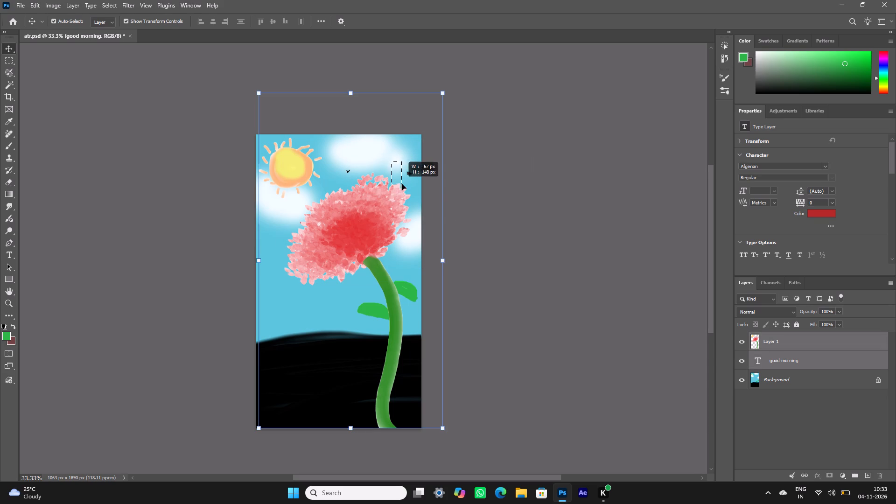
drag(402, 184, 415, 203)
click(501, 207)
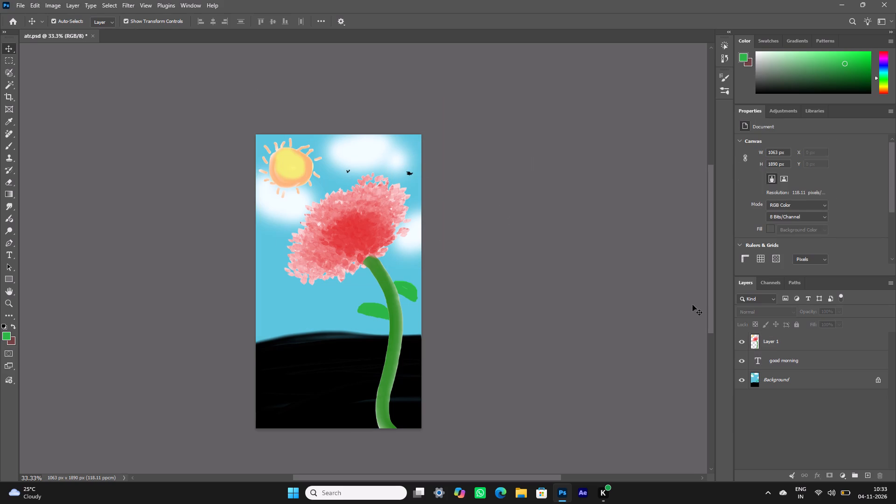
Duplicate the good morning text layer.
click(773, 354)
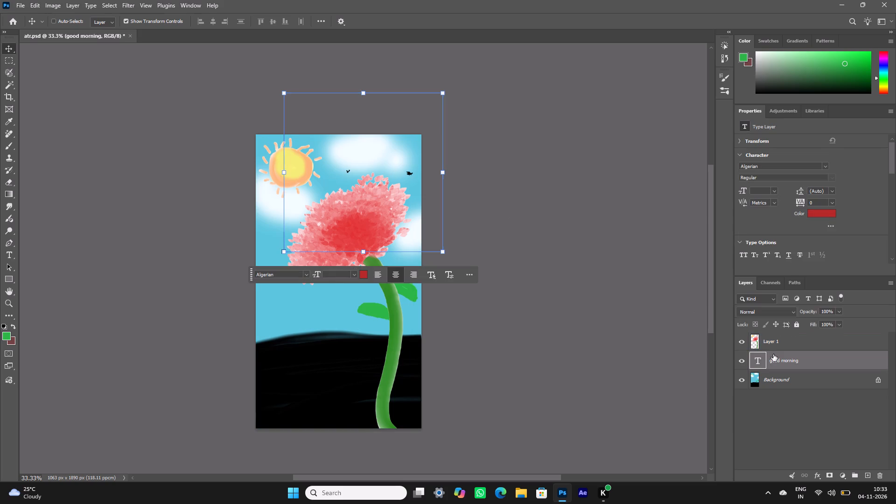
key(ctrl+j)
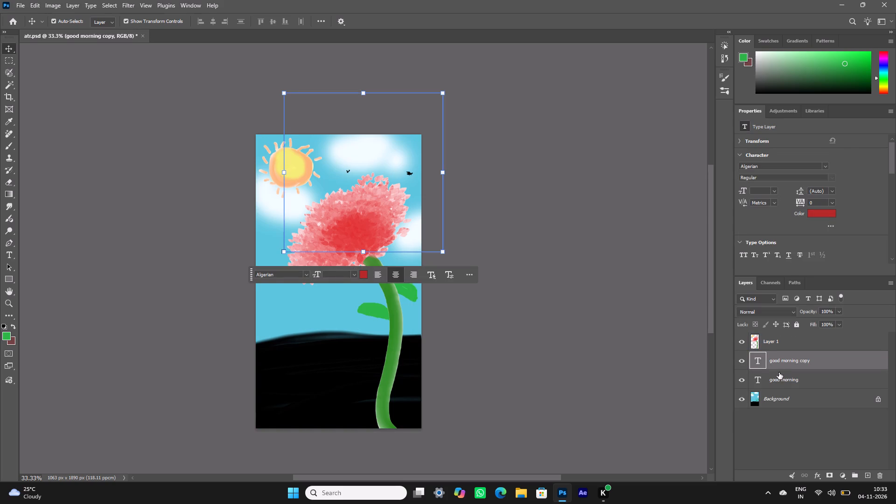
Delete the good morning copy text layer.
key(Delete)
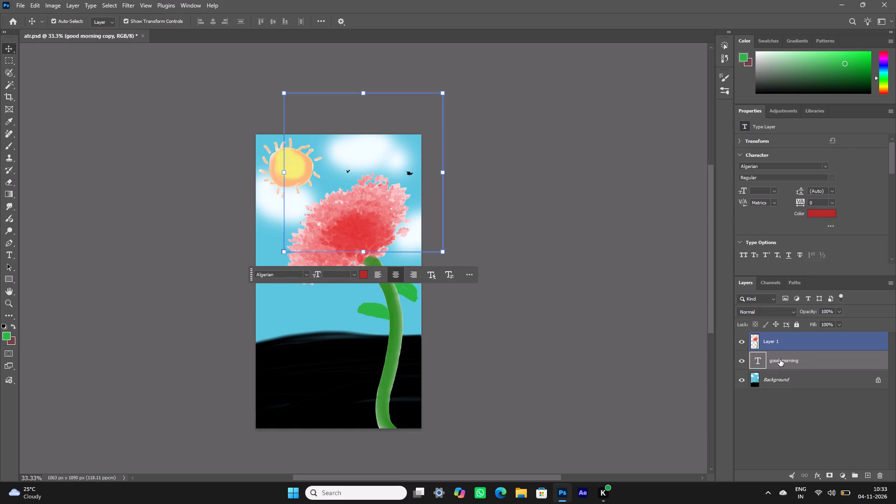
Scale the good morning text down to about 49% and place it in the sky just above the flower, applying the transform.
click(779, 362)
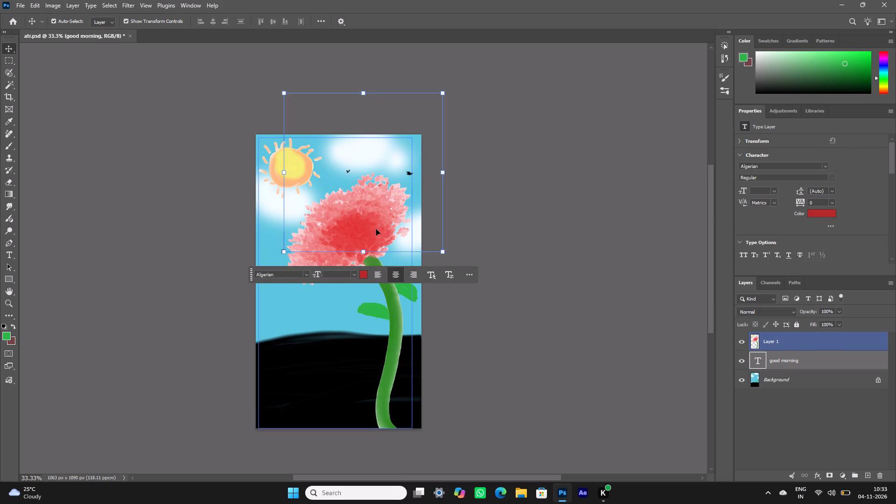
scroll(368, 239, up, 1)
drag(364, 250, 365, 222)
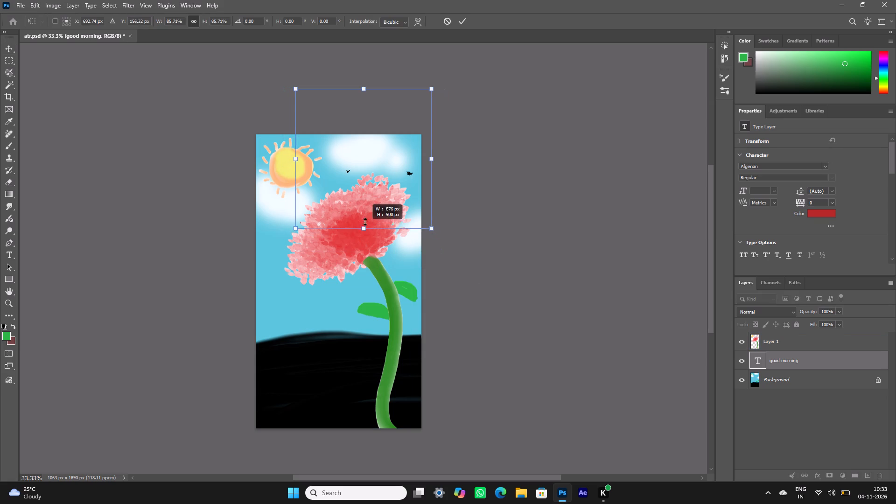
drag(365, 222, 362, 167)
drag(363, 133, 363, 154)
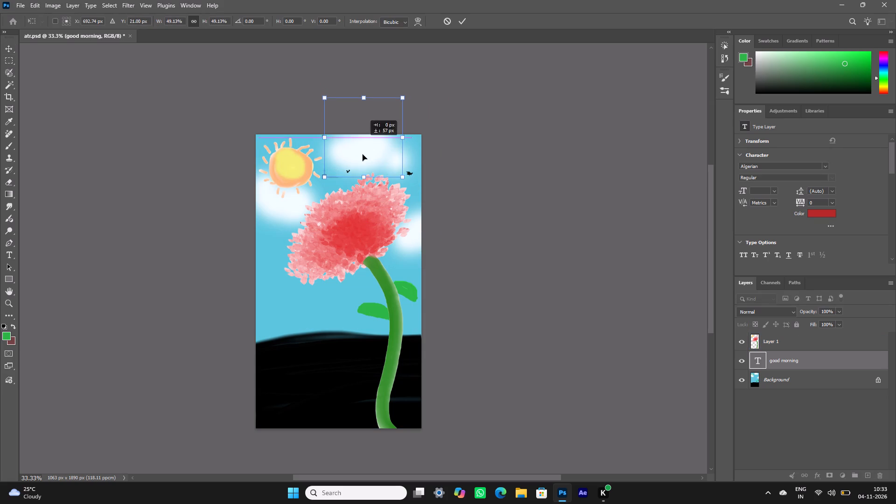
drag(363, 154, 364, 205)
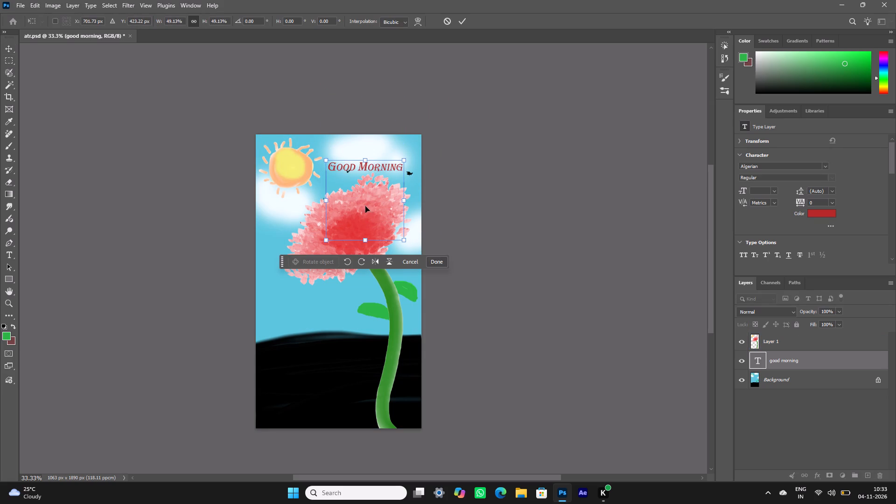
ctrl+scroll(414, 239, up, 2)
ctrl+scroll(414, 239, down, 1)
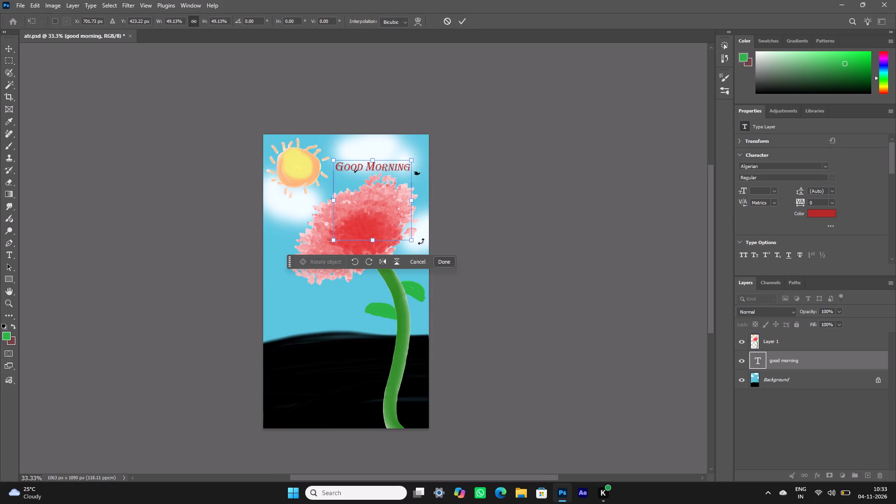
click(444, 263)
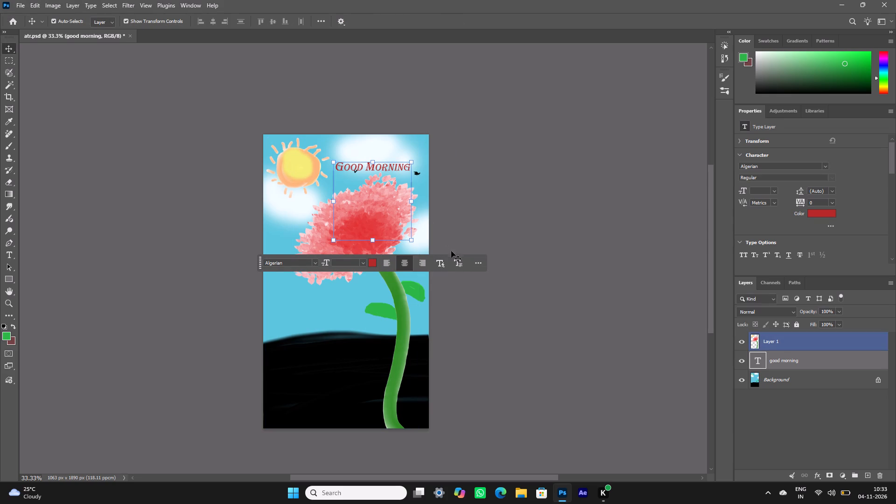
Underline the good morning text, try faux bold and upright styling, and finish with regular weight and faux italic.
click(462, 266)
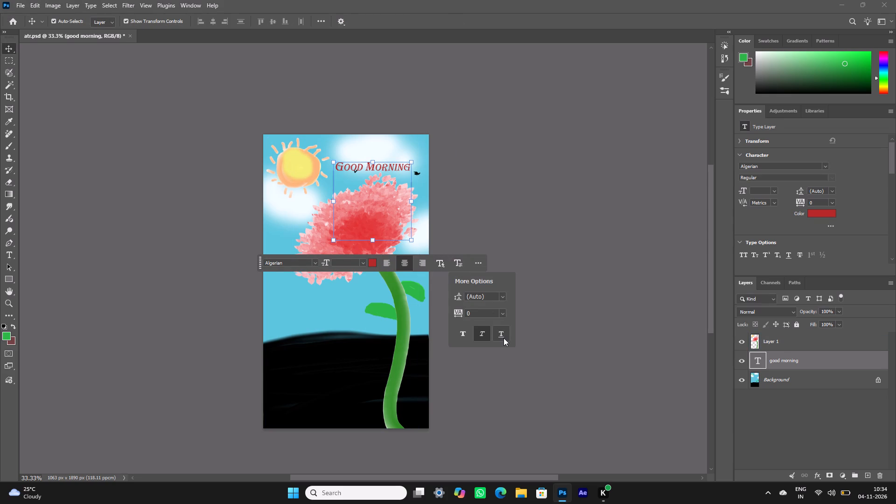
click(504, 338)
click(468, 337)
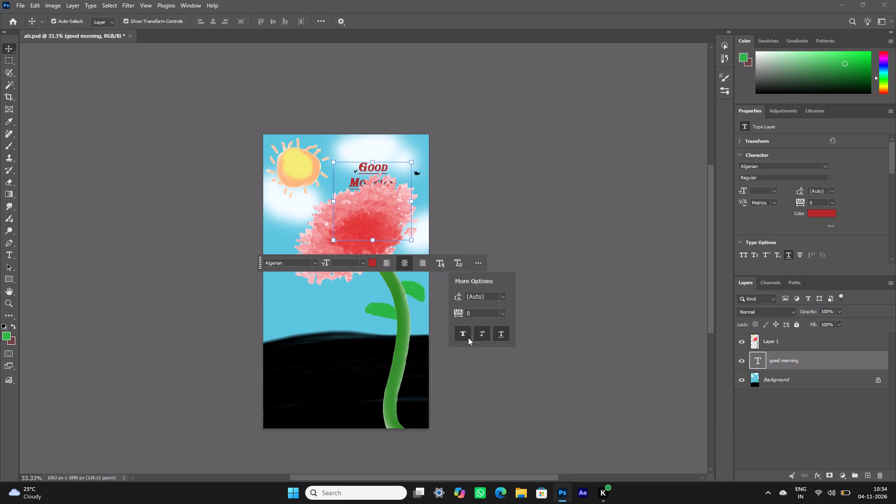
click(479, 336)
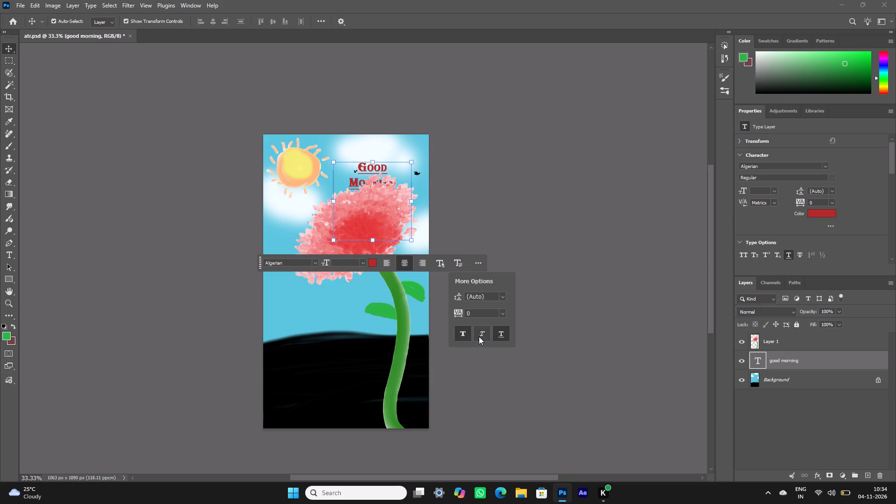
click(466, 336)
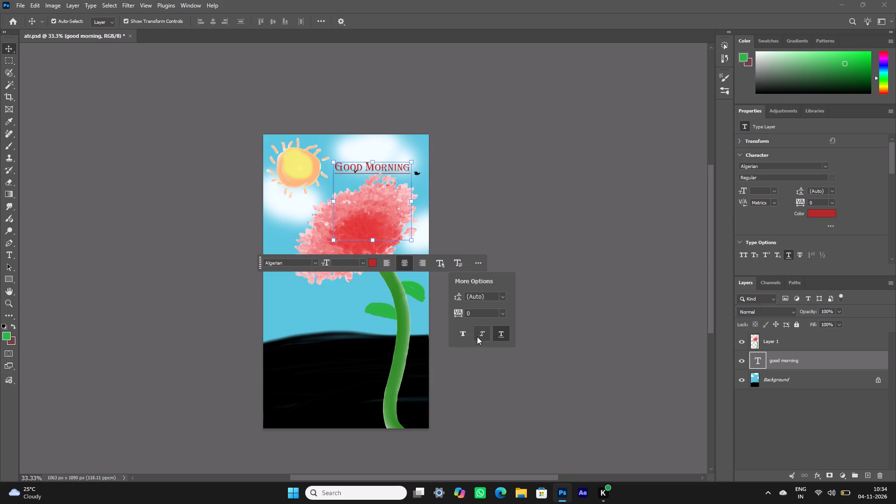
click(481, 336)
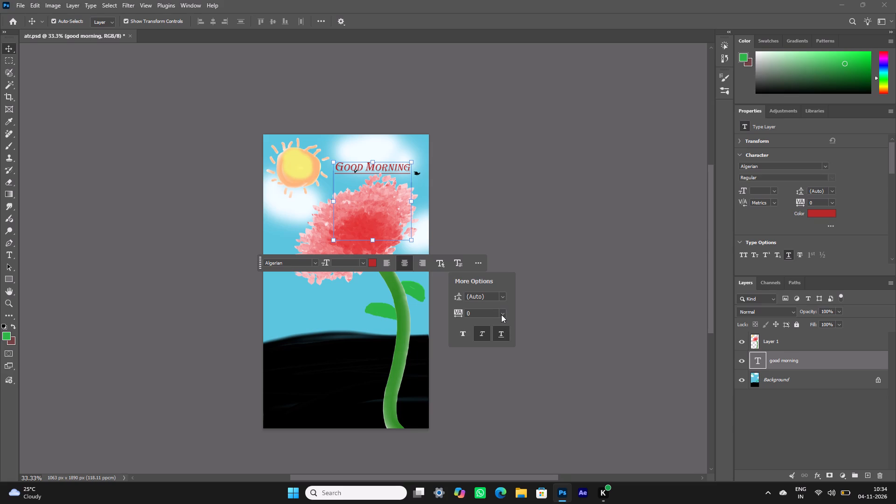
Set the good morning text's tracking to -5 and deselect the layer.
click(502, 314)
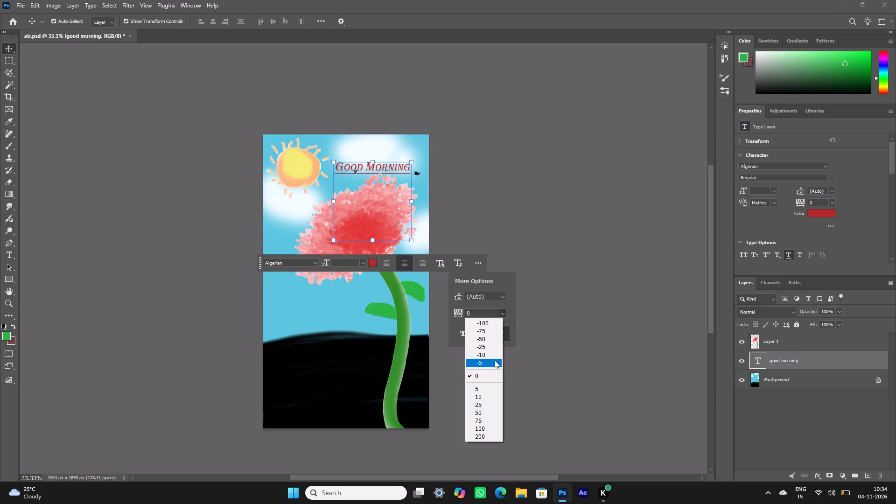
click(495, 360)
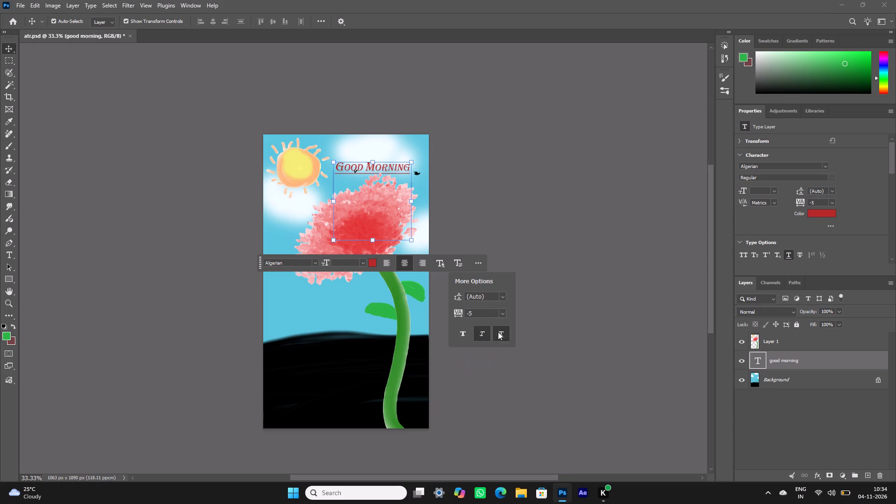
click(588, 298)
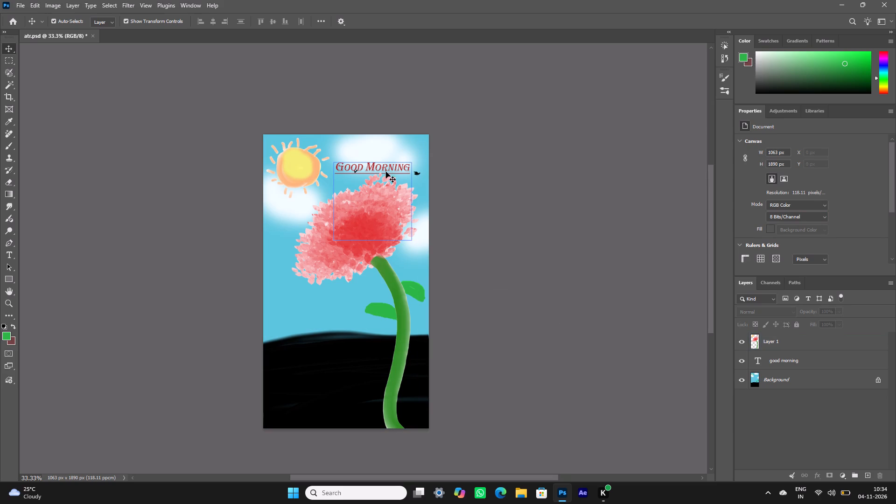
Move the good morning text about 49 px right and 66 px up onto the upper cloud, leaving no layer selected.
drag(386, 171, 392, 161)
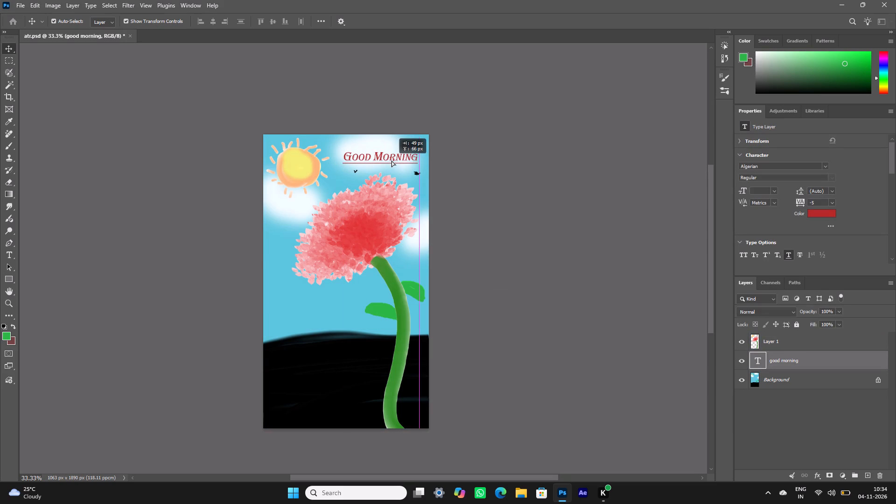
drag(392, 161, 392, 161)
click(536, 225)
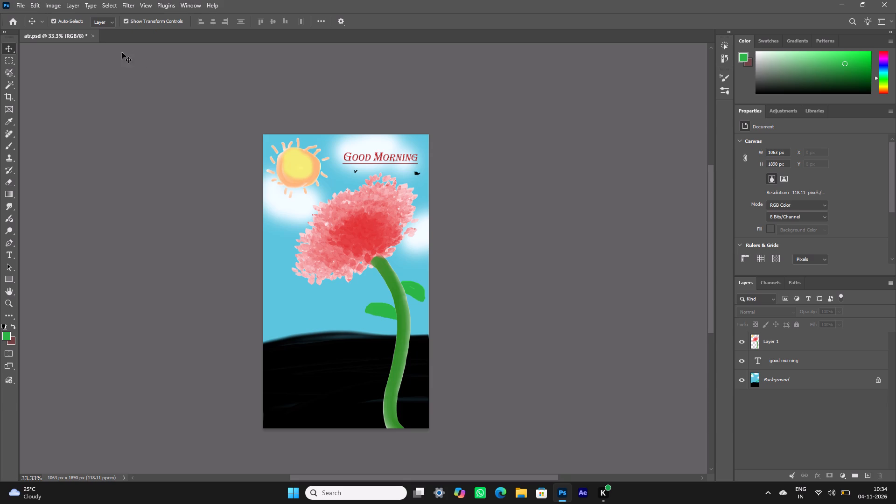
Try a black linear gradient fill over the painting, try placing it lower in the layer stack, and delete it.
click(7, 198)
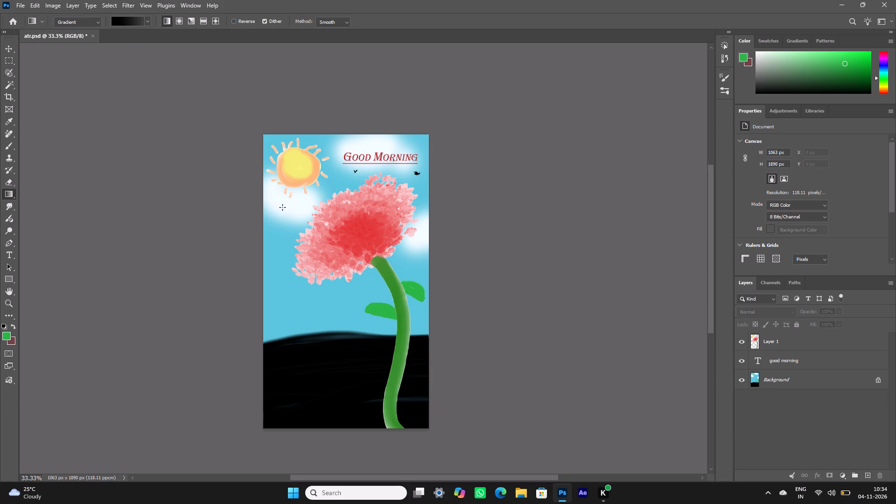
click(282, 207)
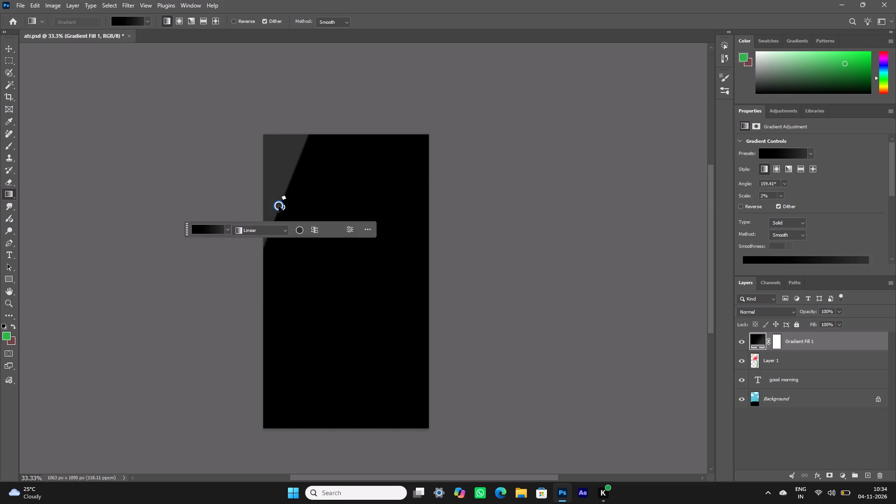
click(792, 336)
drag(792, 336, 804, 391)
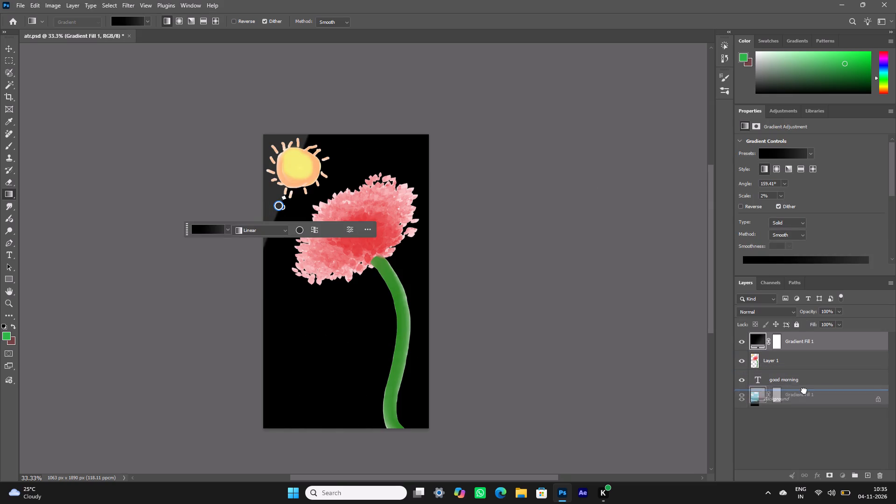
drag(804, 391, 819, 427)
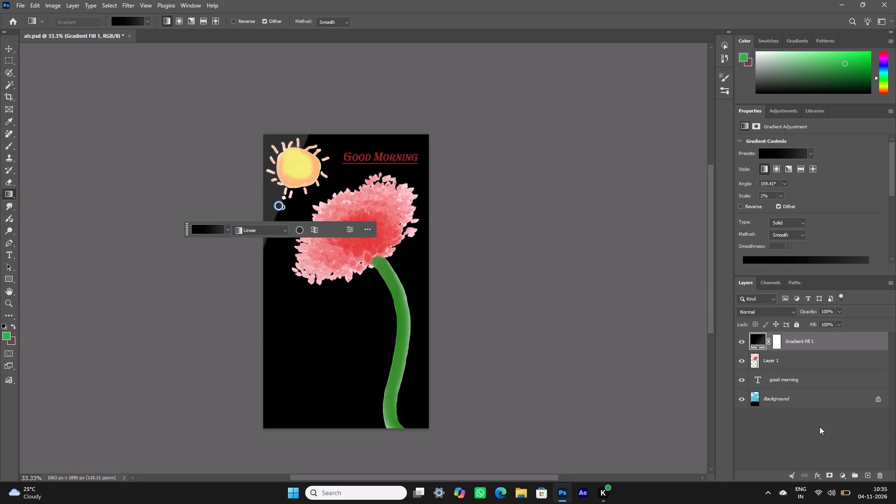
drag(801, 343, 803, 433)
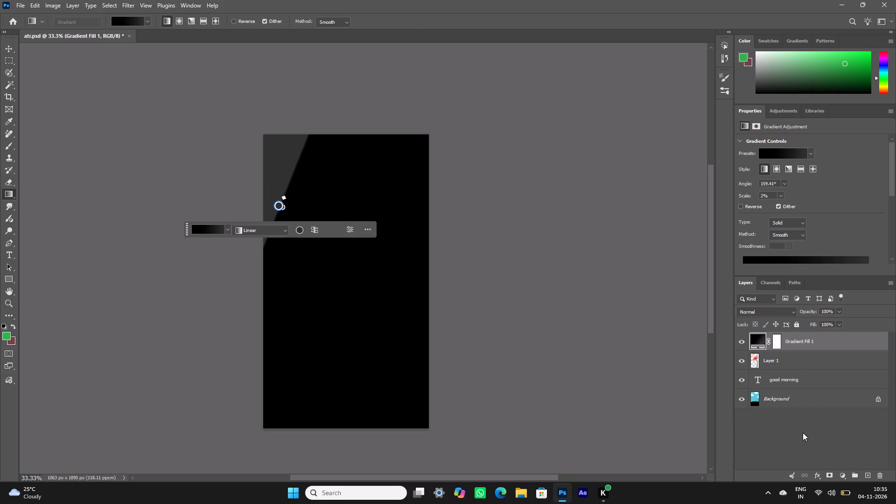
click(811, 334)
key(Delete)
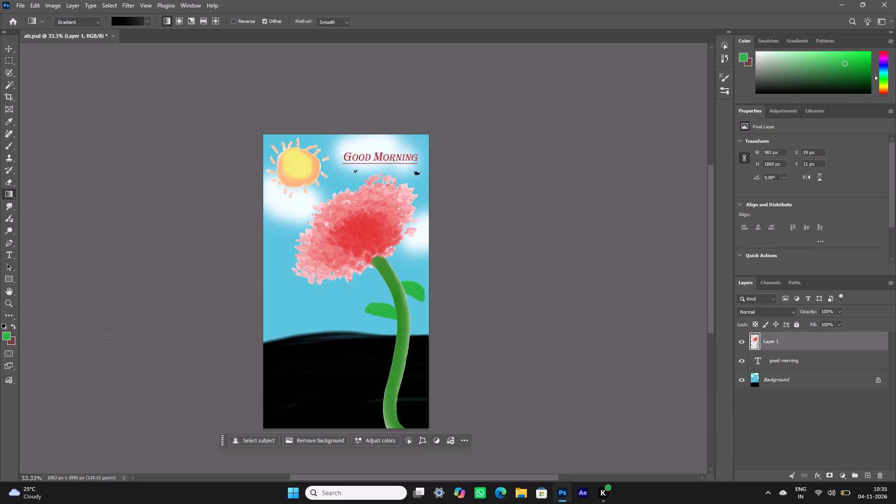
Draw a small freeform pen path about 84 by 40 px around the bird under the start of the greeting.
click(8, 241)
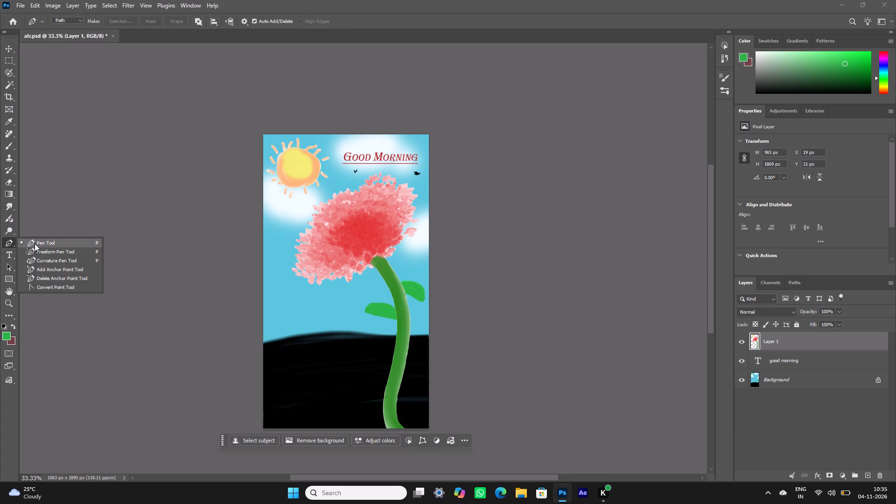
click(35, 248)
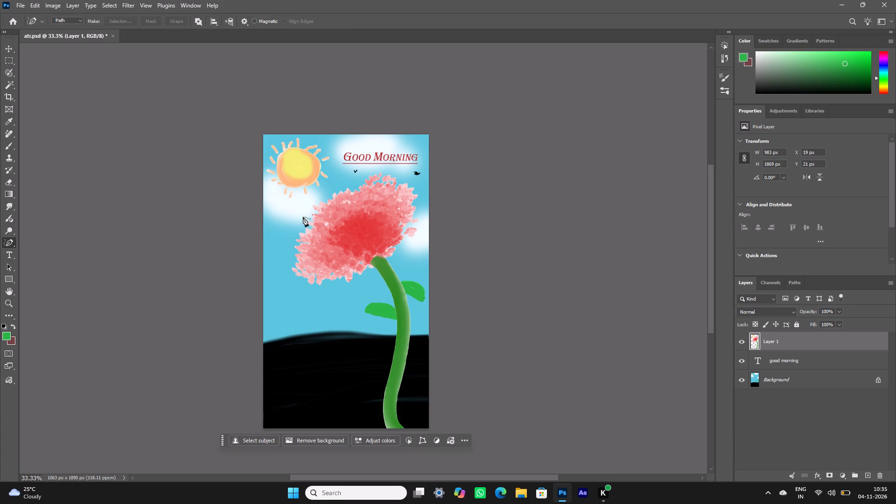
click(350, 173)
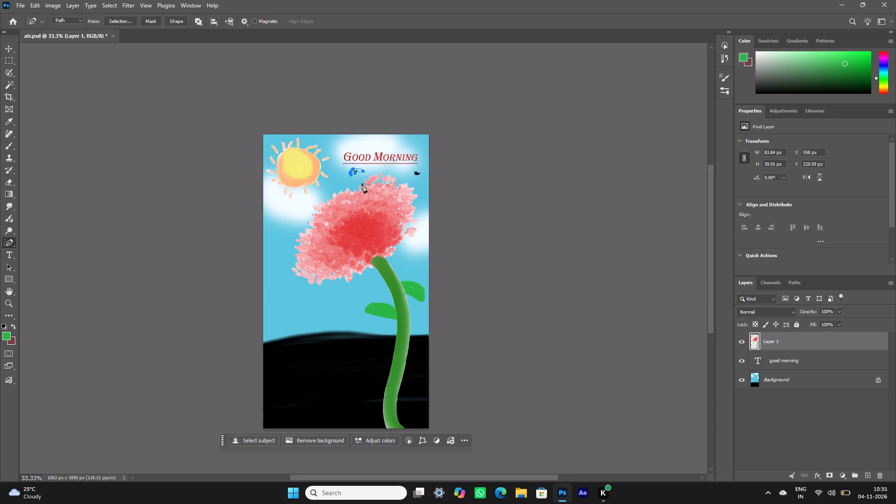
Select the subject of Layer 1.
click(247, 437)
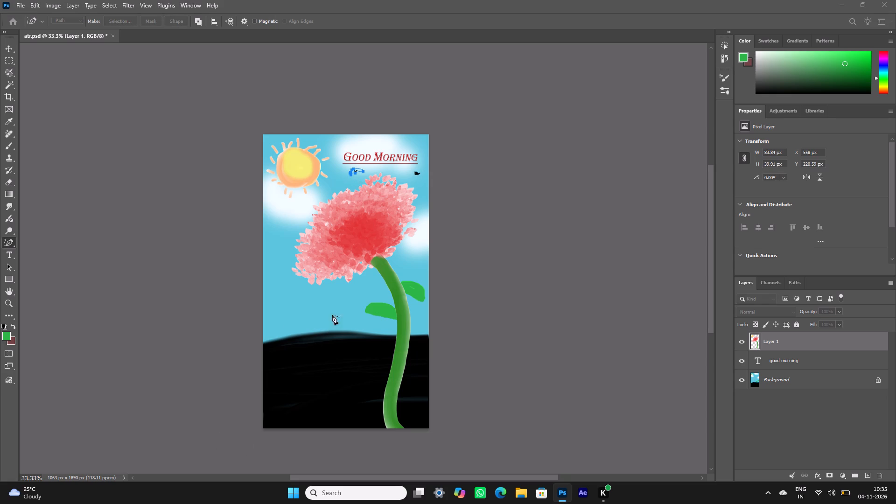
Reposition the freeform path over the small bird at about X 545, Y 221 px, and clear the subject selection.
click(7, 268)
click(7, 268)
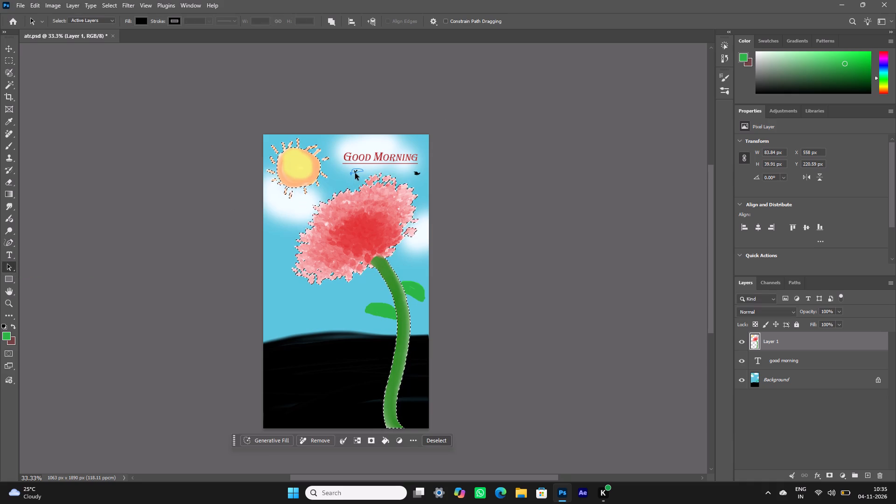
drag(355, 173, 347, 185)
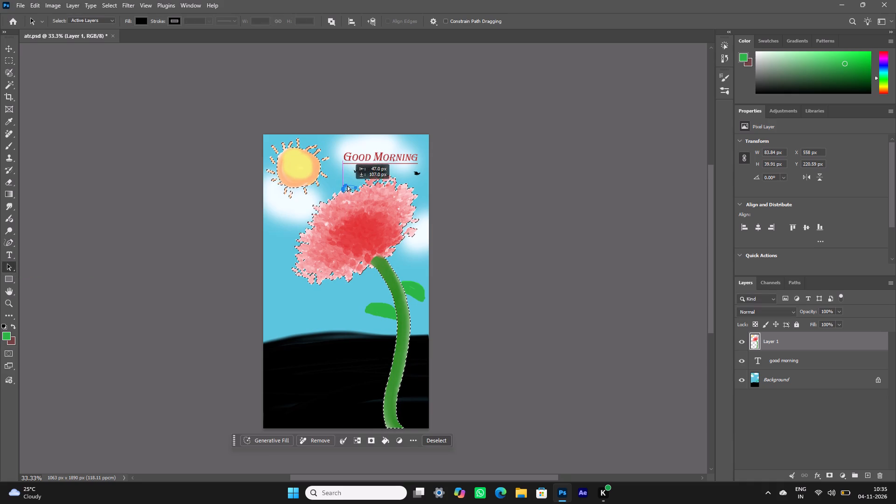
drag(347, 185, 347, 184)
drag(349, 183, 354, 176)
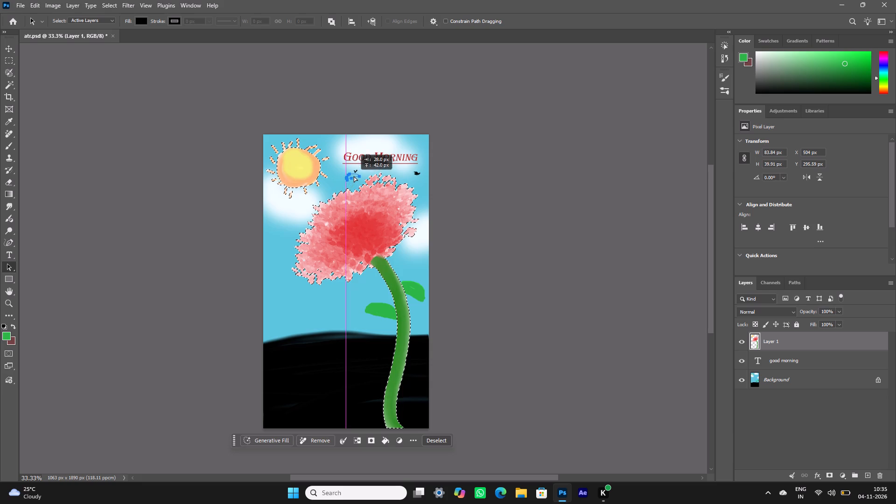
drag(354, 176, 356, 172)
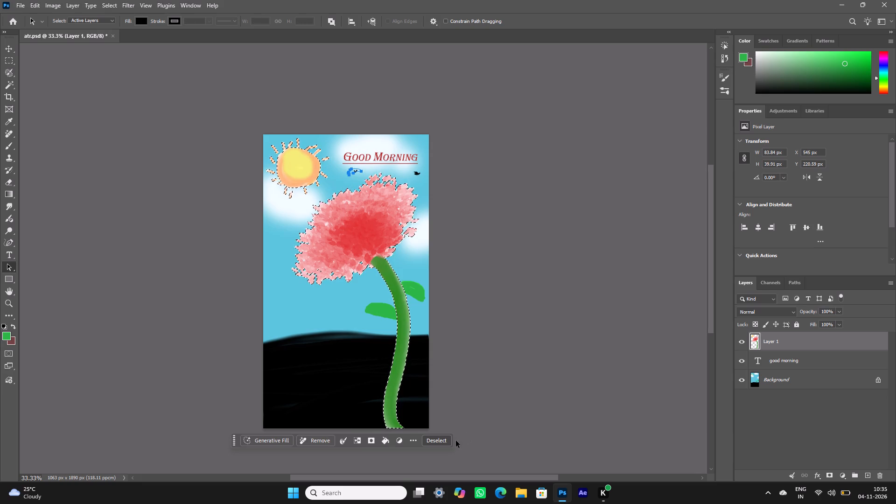
click(446, 441)
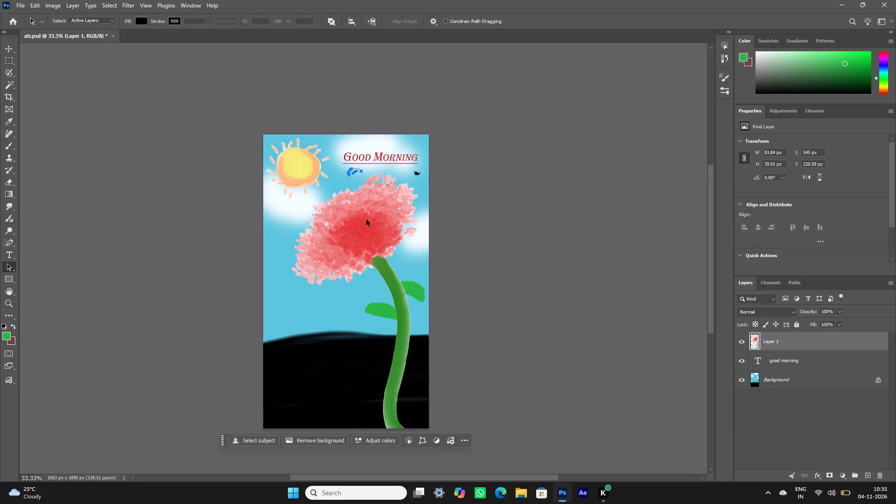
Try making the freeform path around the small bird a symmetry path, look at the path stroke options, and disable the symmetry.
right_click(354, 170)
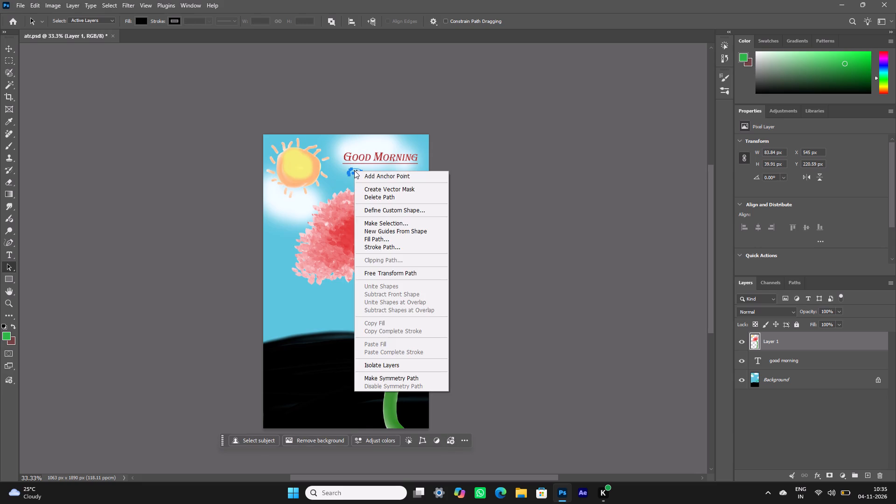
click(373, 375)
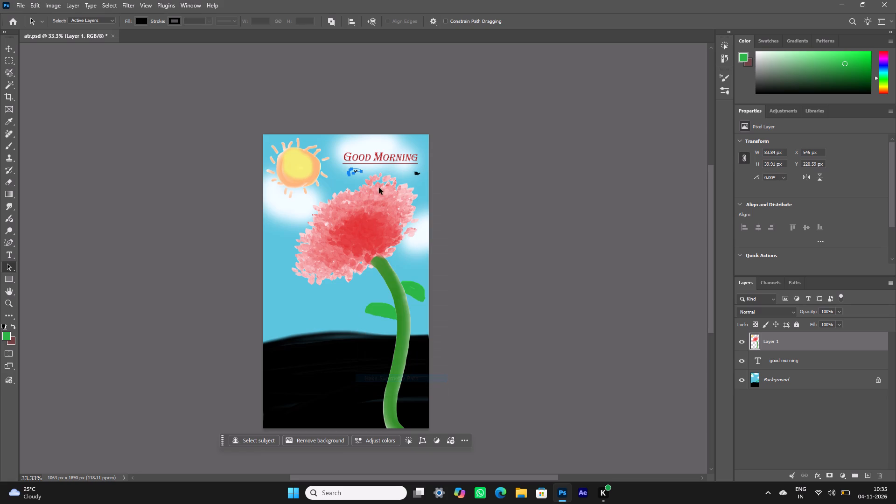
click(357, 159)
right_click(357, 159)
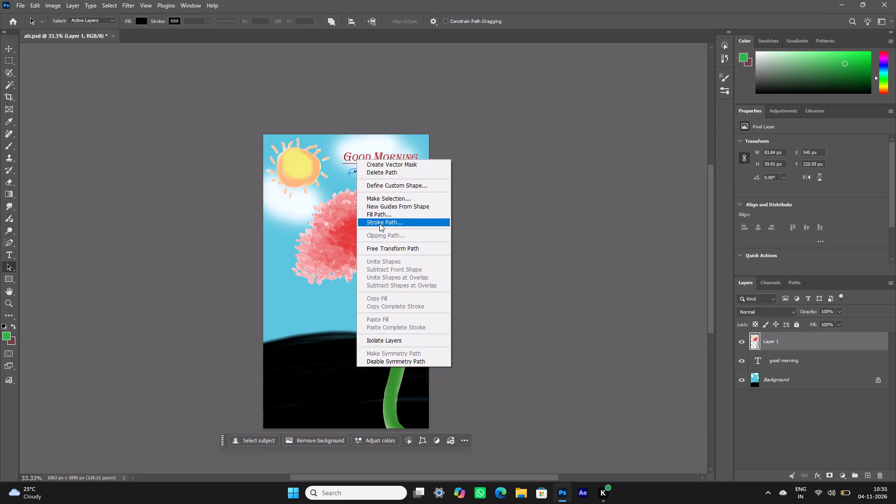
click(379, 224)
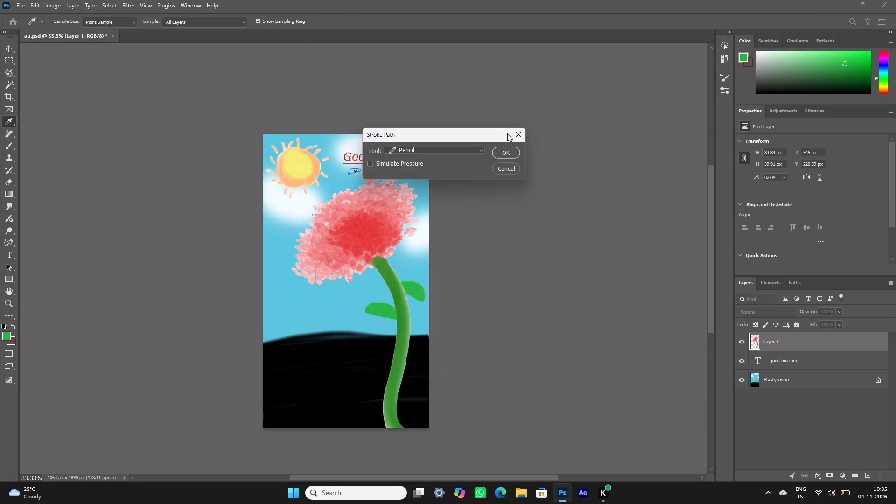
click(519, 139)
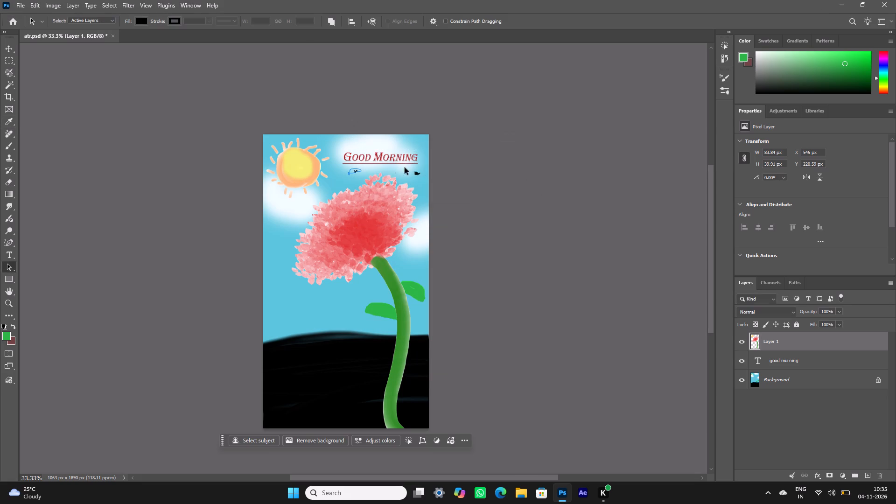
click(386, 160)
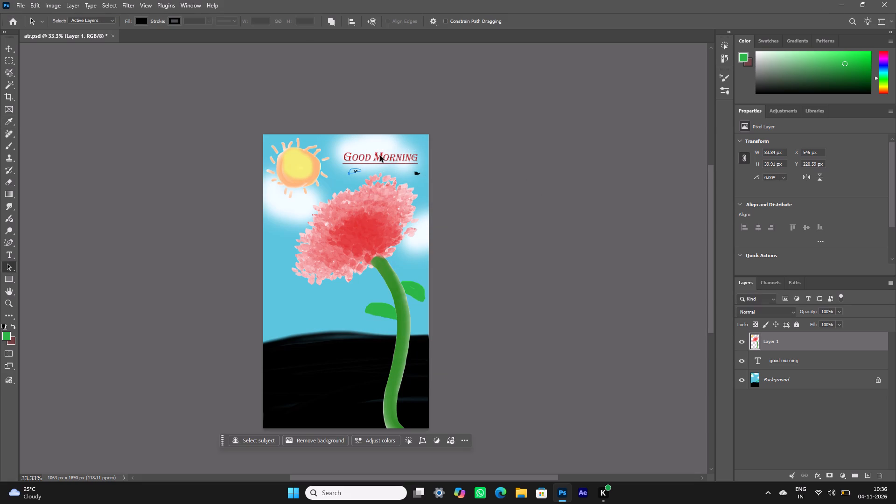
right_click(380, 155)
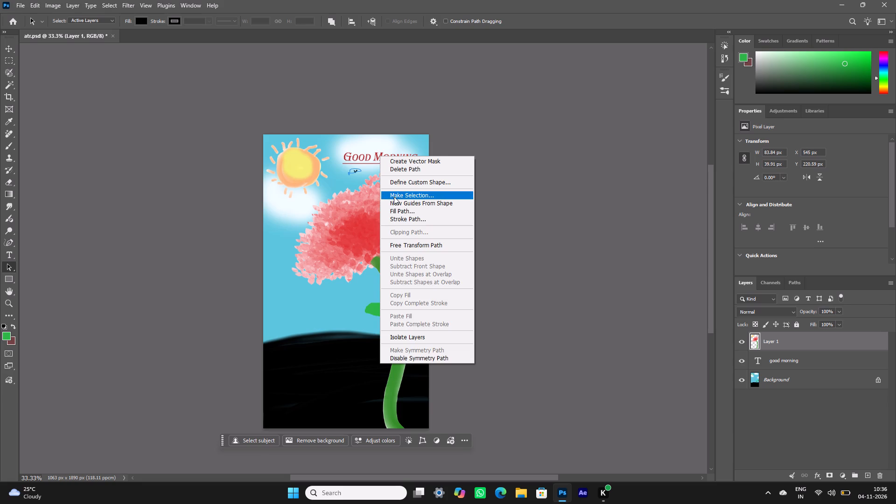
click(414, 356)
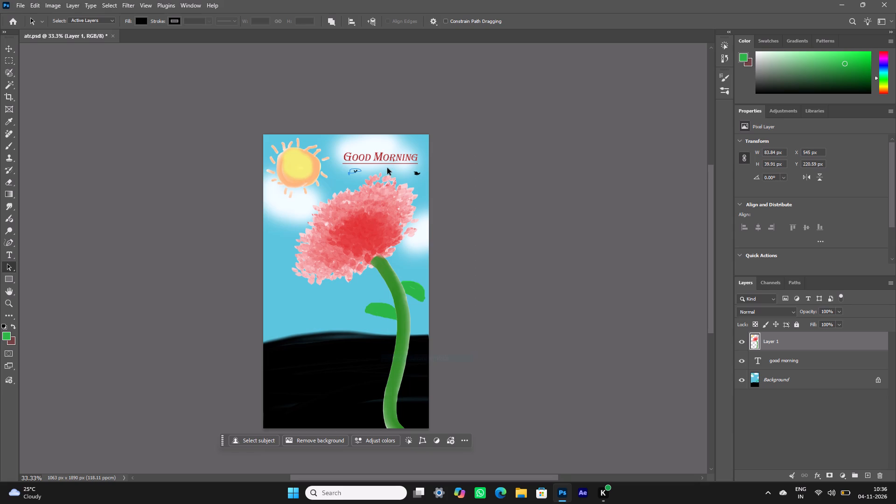
Delete the freeform path around the small bird under the start of the greeting.
click(387, 168)
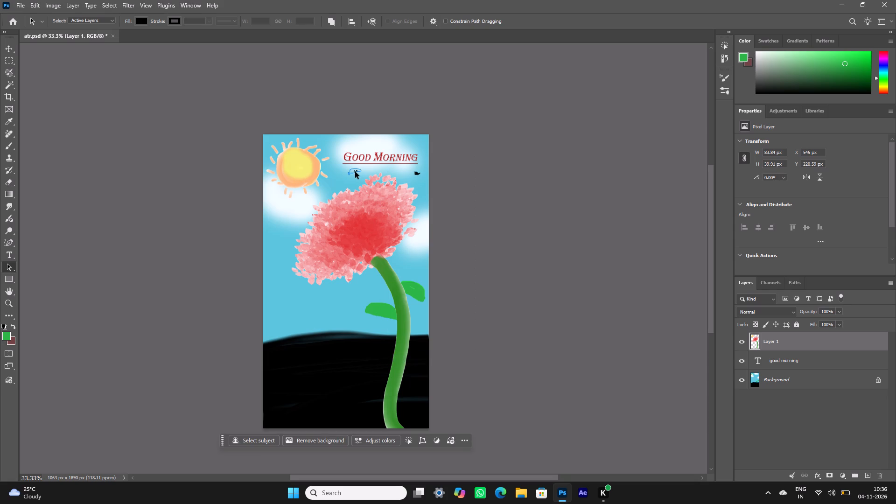
click(355, 172)
key(Delete)
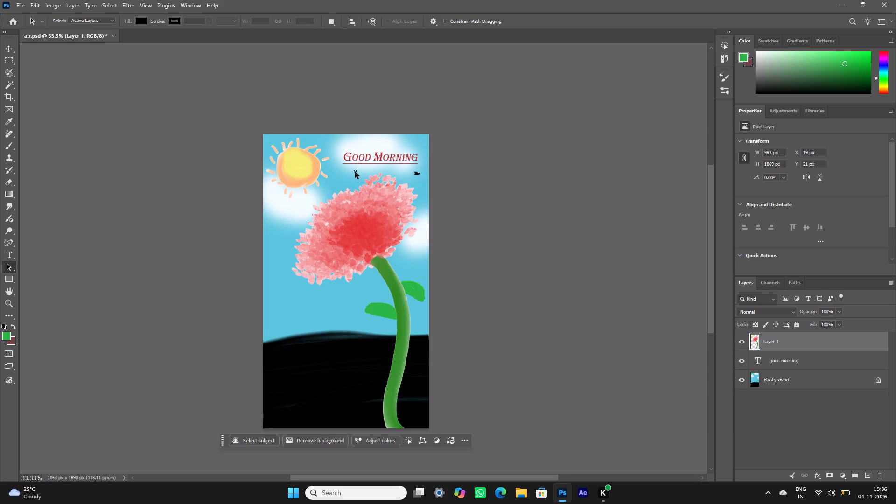
right_click(355, 172)
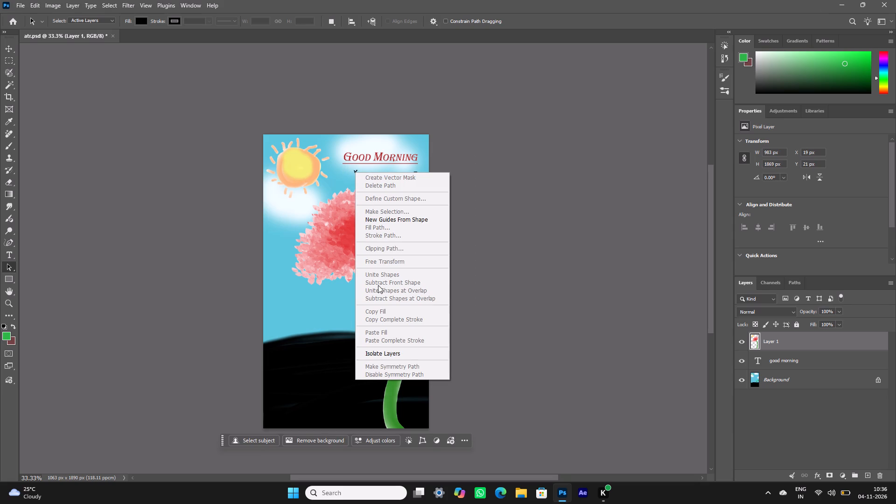
click(567, 342)
Merge all visible layers into the Background.
right_click(773, 346)
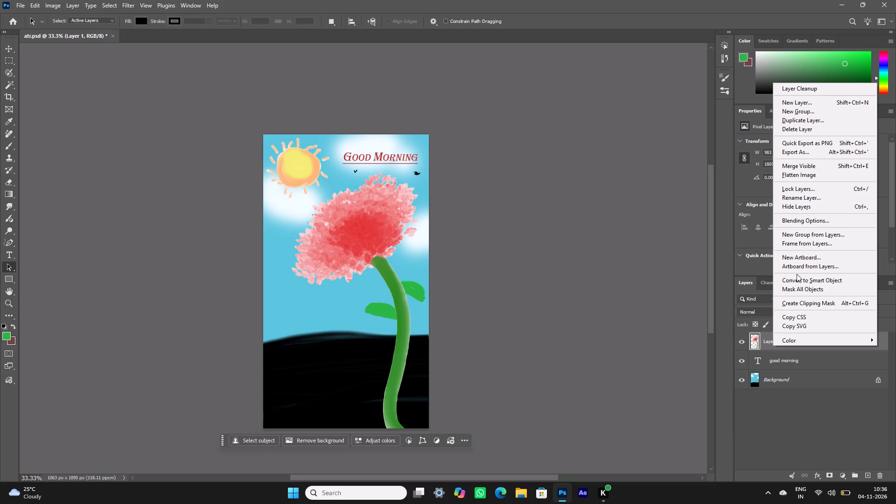
click(806, 162)
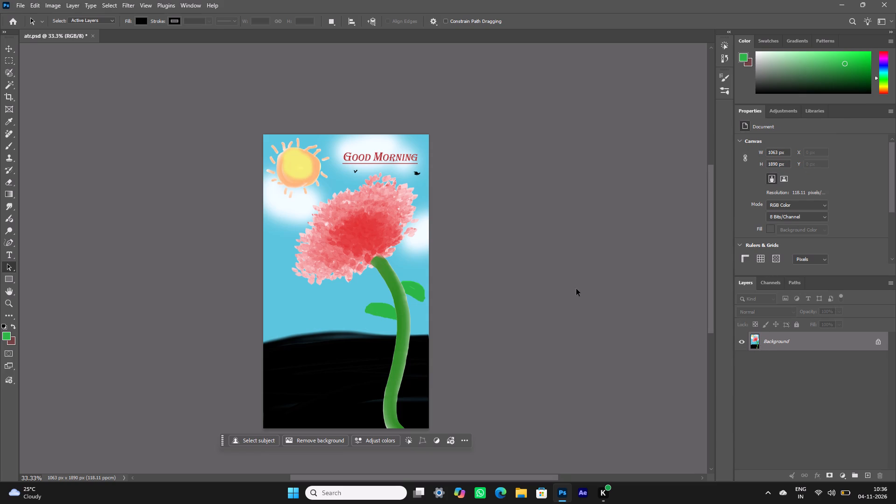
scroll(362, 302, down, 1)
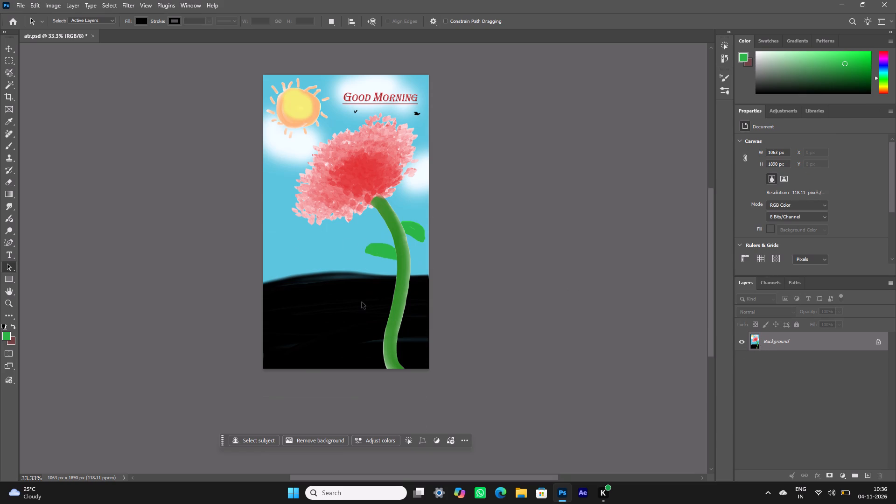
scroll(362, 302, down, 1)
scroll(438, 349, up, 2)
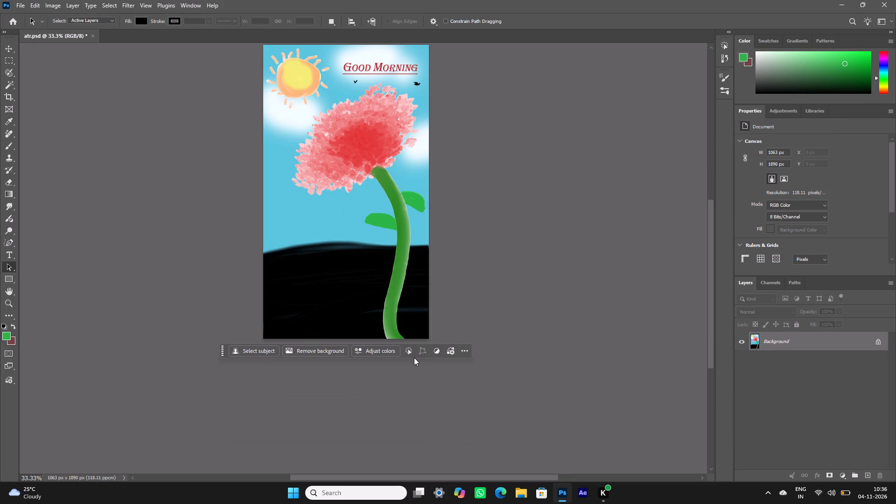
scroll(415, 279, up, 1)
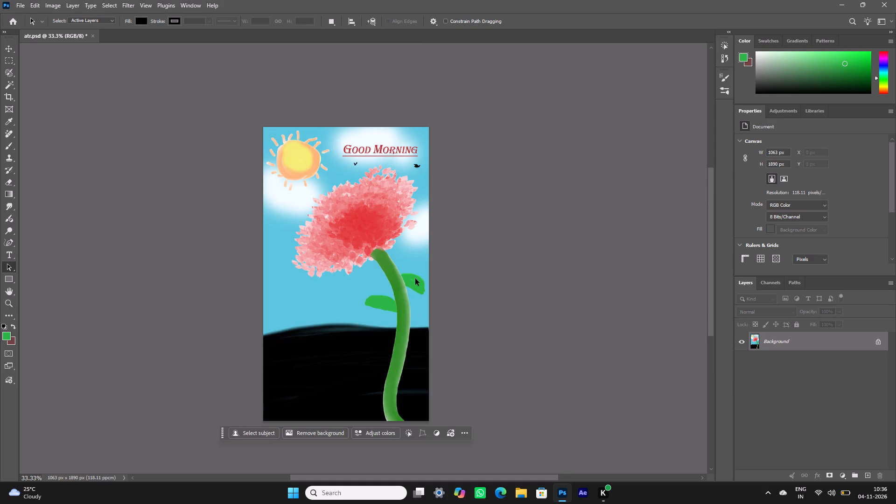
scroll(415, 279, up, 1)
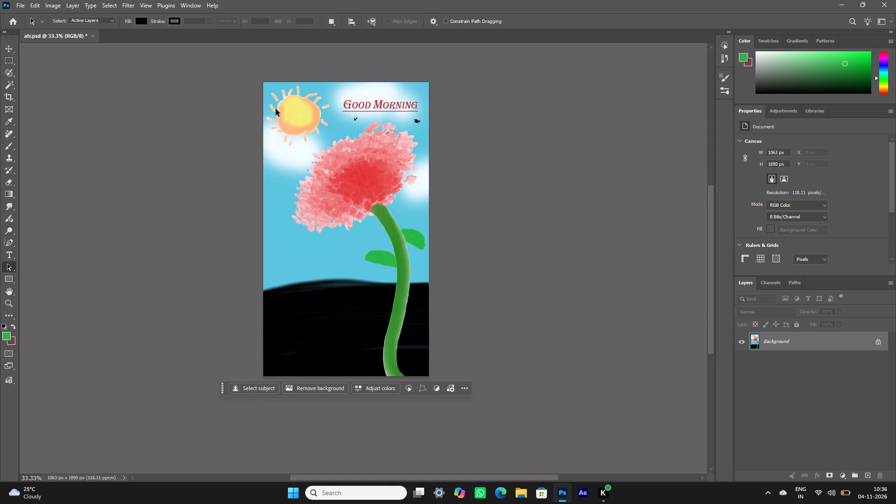
Save the merged atr document.
click(8, 5)
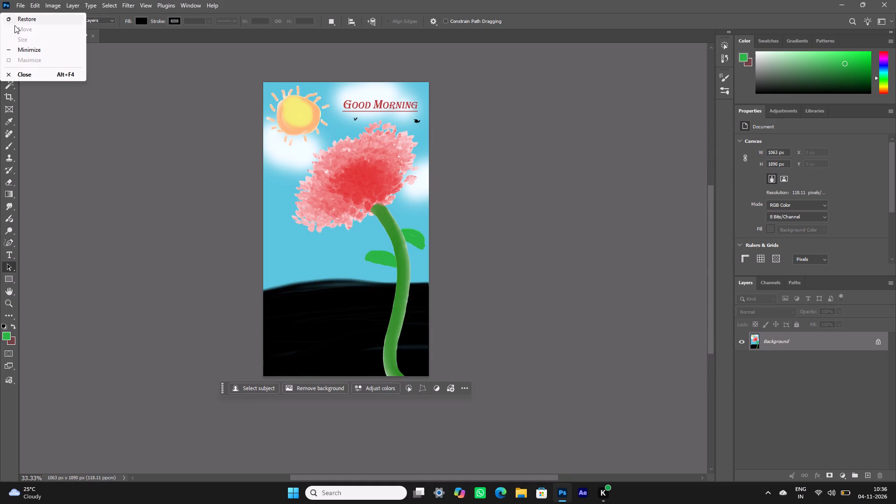
drag(39, 104, 30, 49)
click(30, 49)
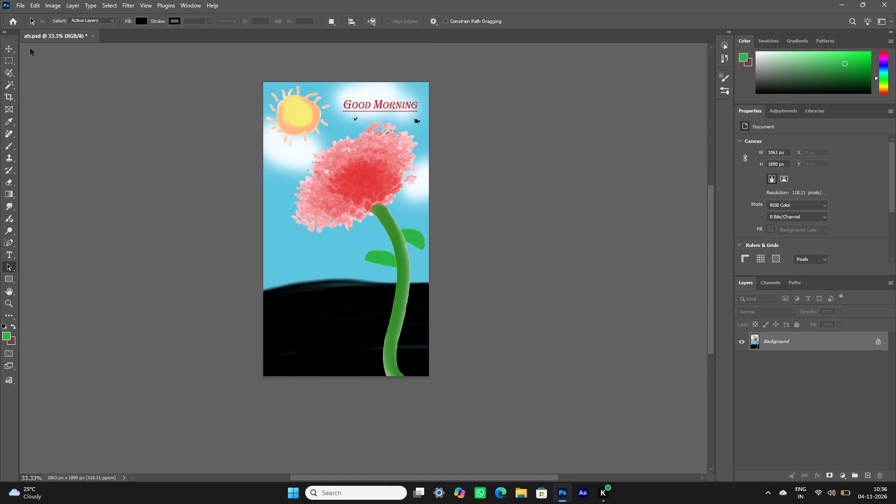
key(ctrl+s)
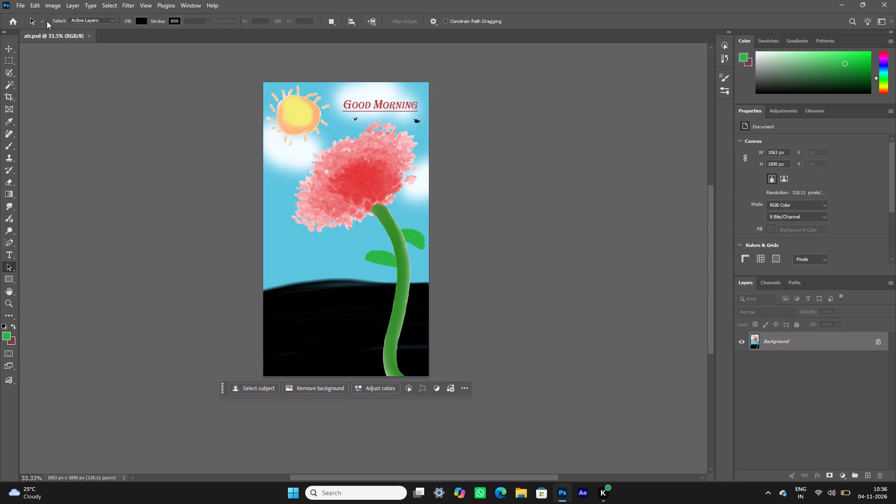
Save the painting under the name atr as a Photoshop file in the Pictures folder, replacing the existing file.
click(25, 5)
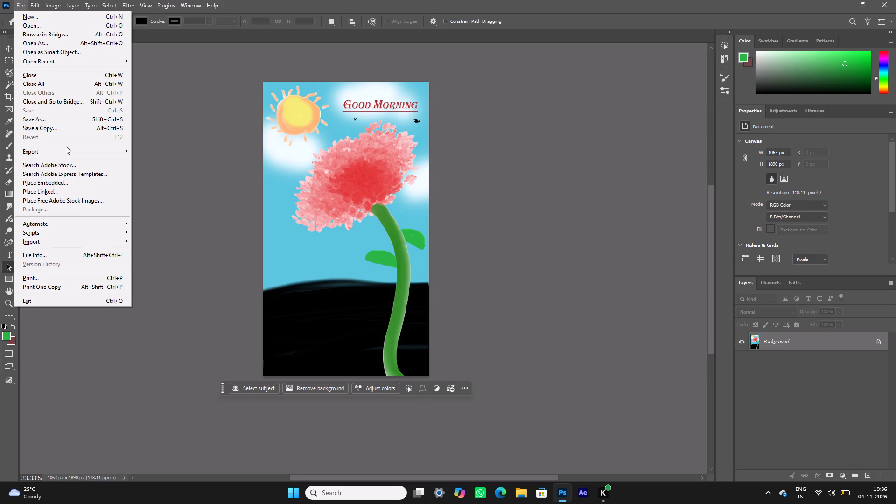
click(63, 122)
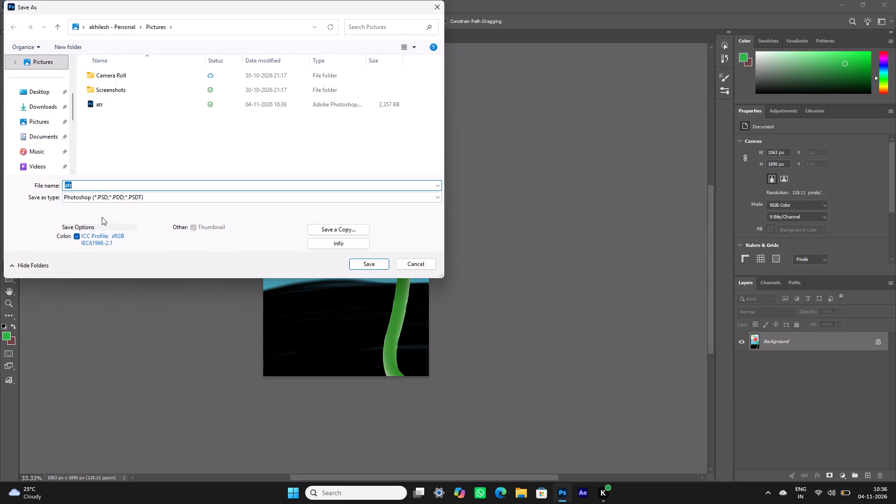
key(BackSpace)
text(atr)
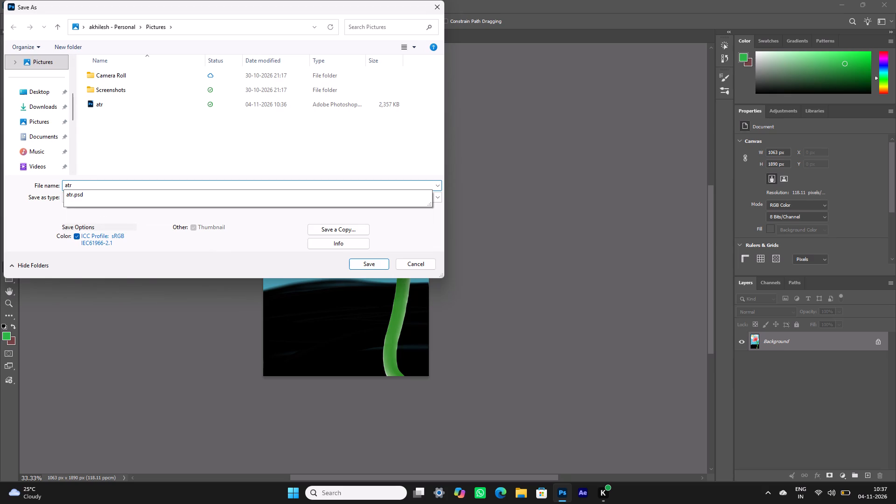
key(Return)
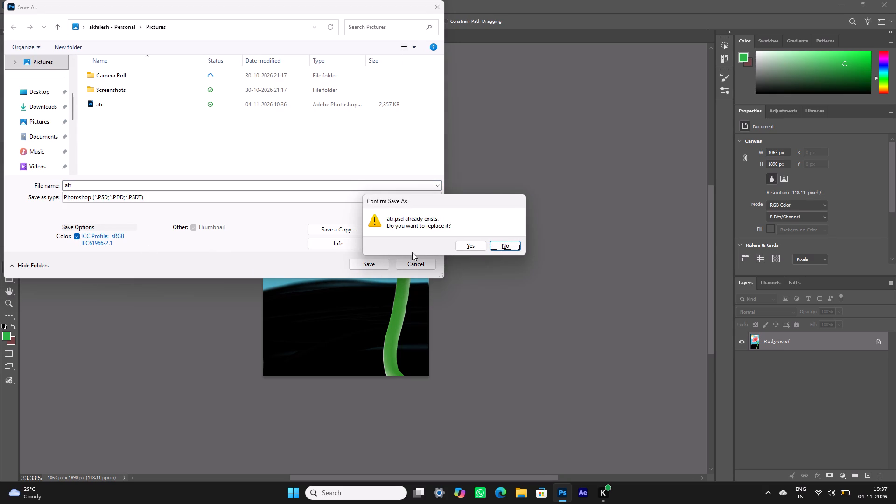
click(459, 242)
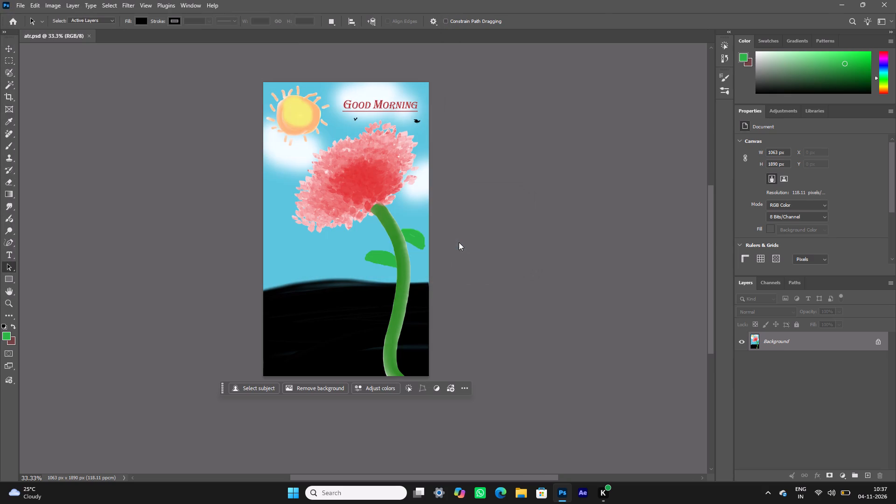